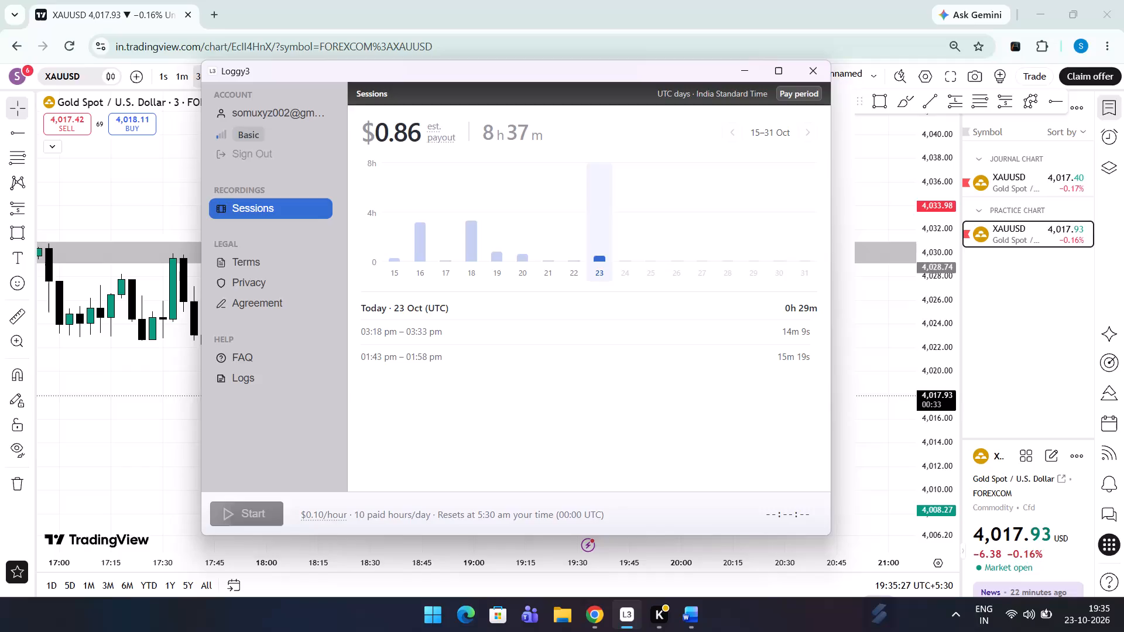
Switch to the LEARN TRADING WORKSHOP document in Word and add the bullet "How to build a basic trading strategy." after the last workshop objective.
left_click(695, 624)
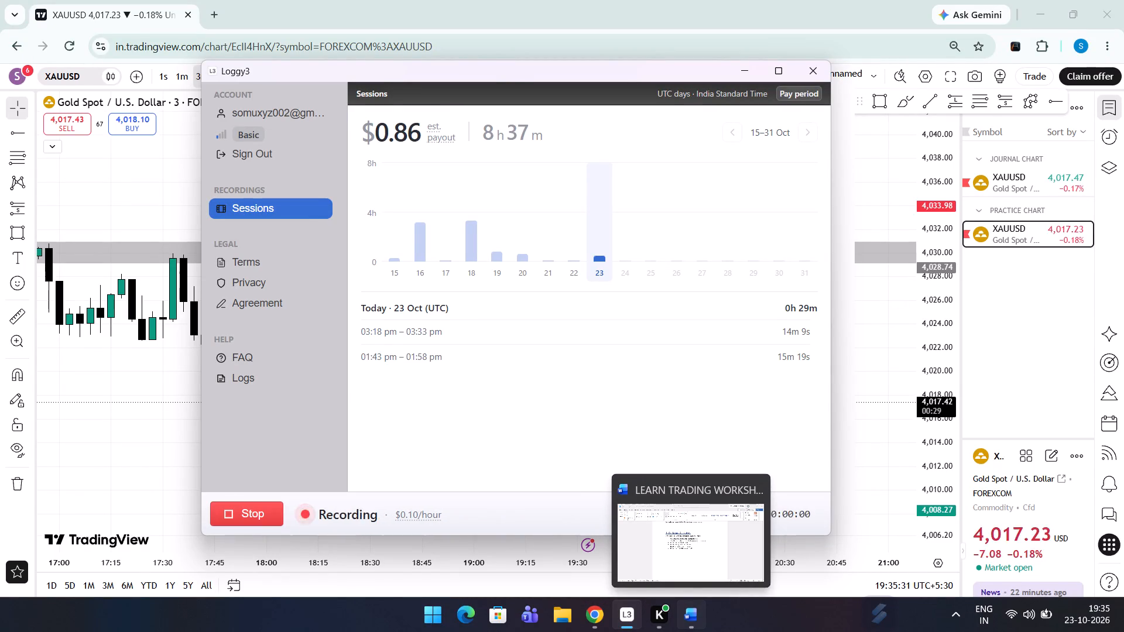
left_click(597, 348)
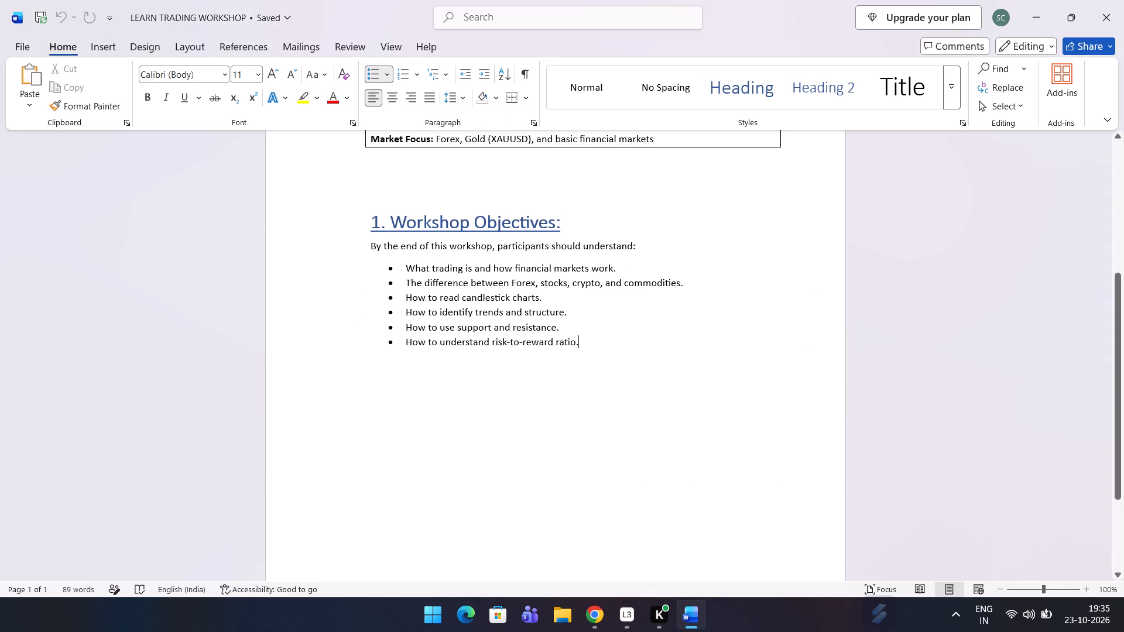
key("Return")
type("bul")
key("BackSpace")
type("ils")
key("BackSpace")
type("d a")
key("space")
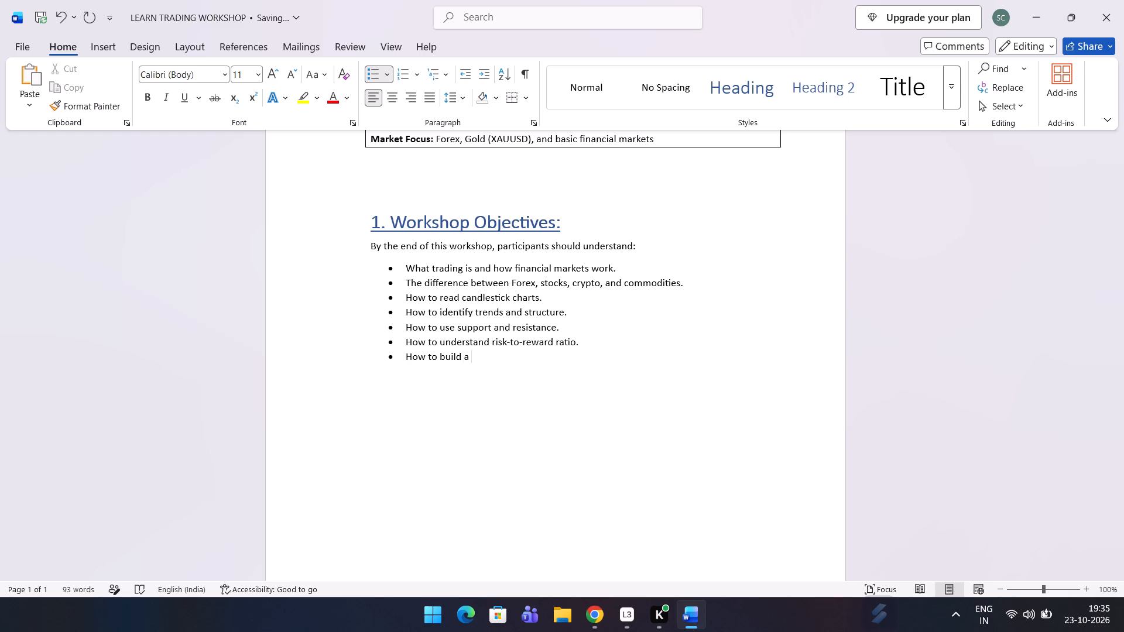
key("b")
key("BackSpace")
type("a")
key("space")
key("BackSpace")
key("BackSpace")
type("basic trading strategy")
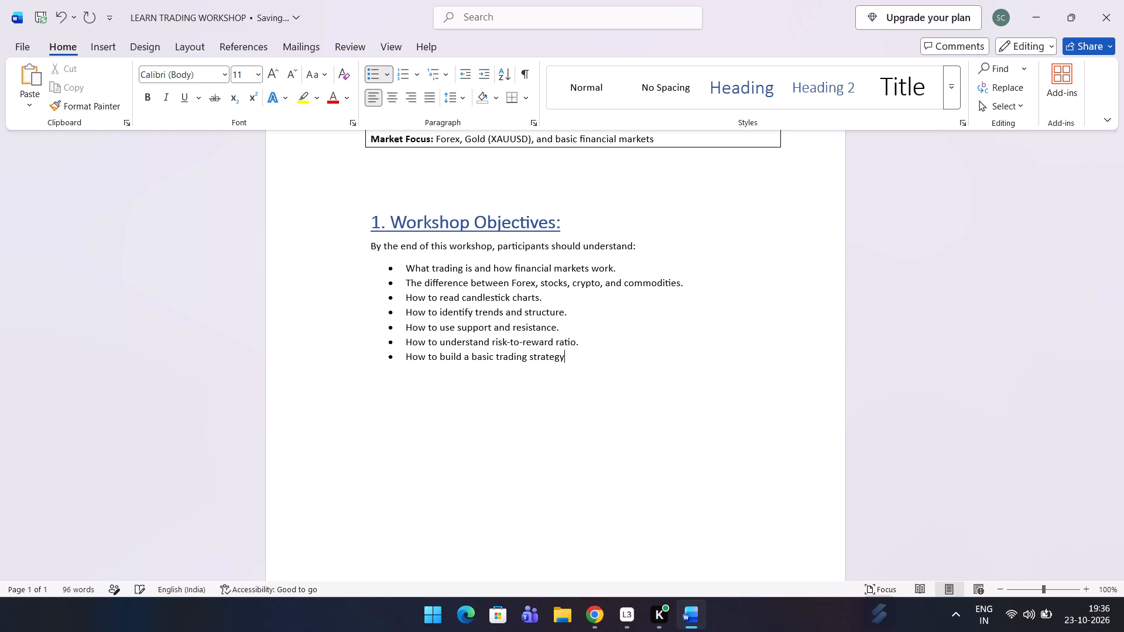
key("period")
Add the next workshop objective bullet, "How to practice using a demo account.".
key("Return")
type("pre")
key("BackSpace")
type("ra")
key("BackSpace")
key("BackSpace")
key("BackSpace")
type("ra")
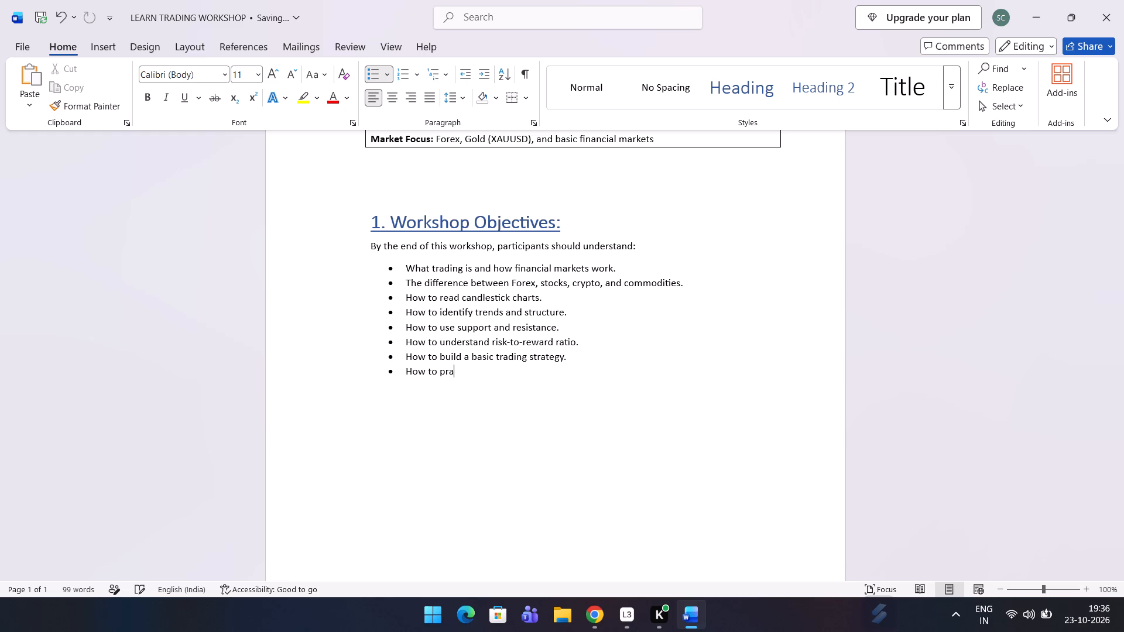
type("ctice")
key("space")
type("using")
key("space")
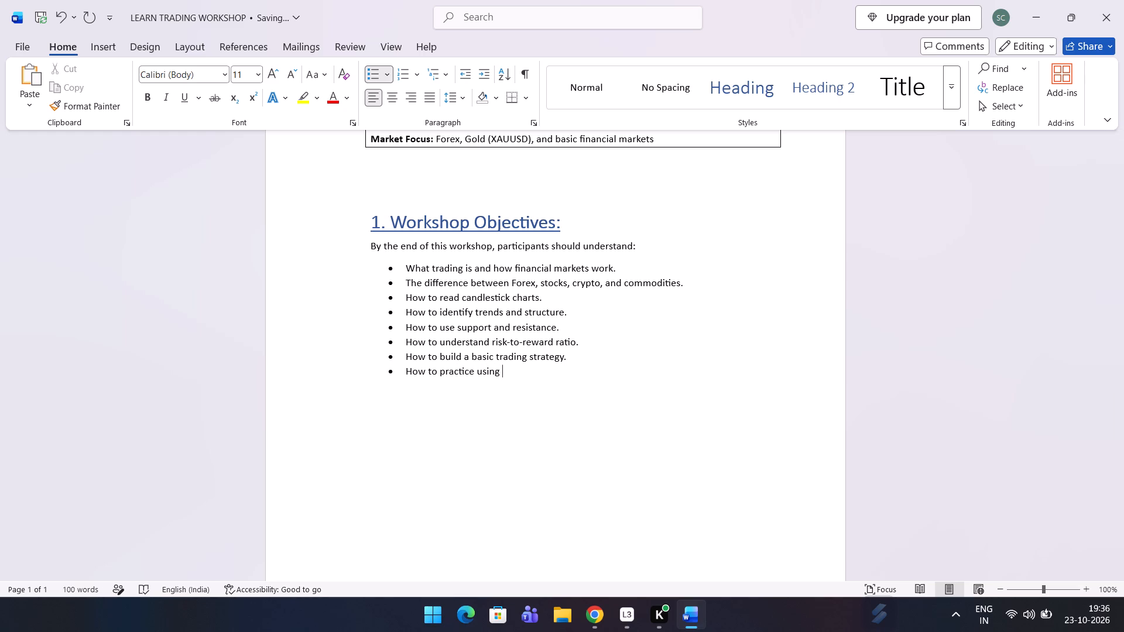
type("a demo account")
key("period")
Add the final workshop objective bullet, "How to manage emotions and trading risk.".
key("Return")
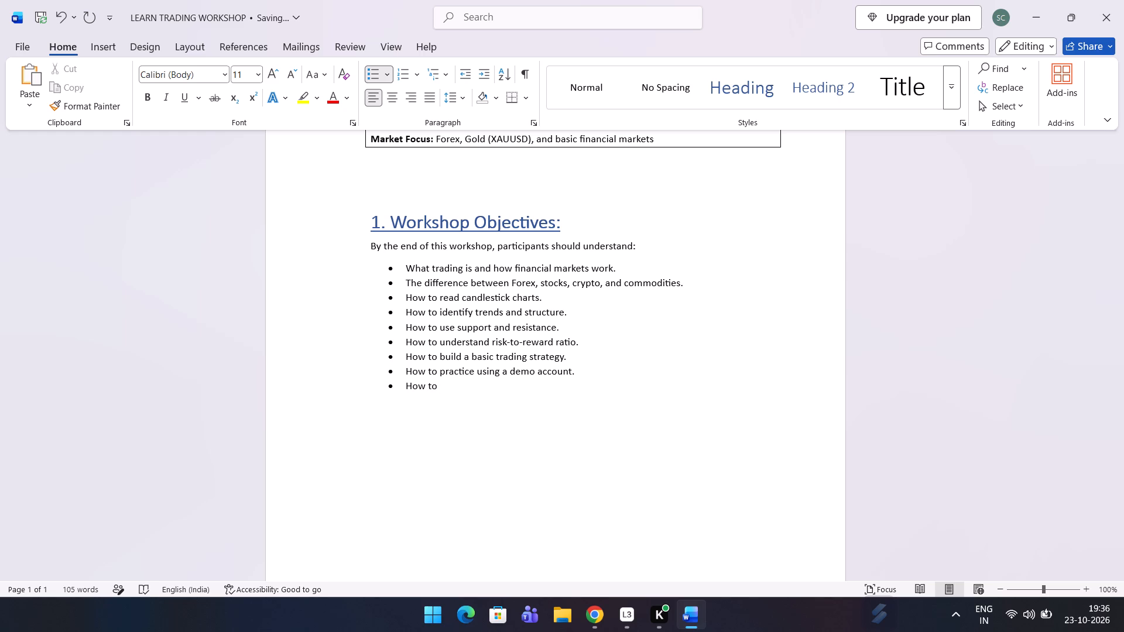
type("manage")
key("space")
key("a")
key("BackSpace")
type("emotions")
key("space")
type("and trading")
key("space")
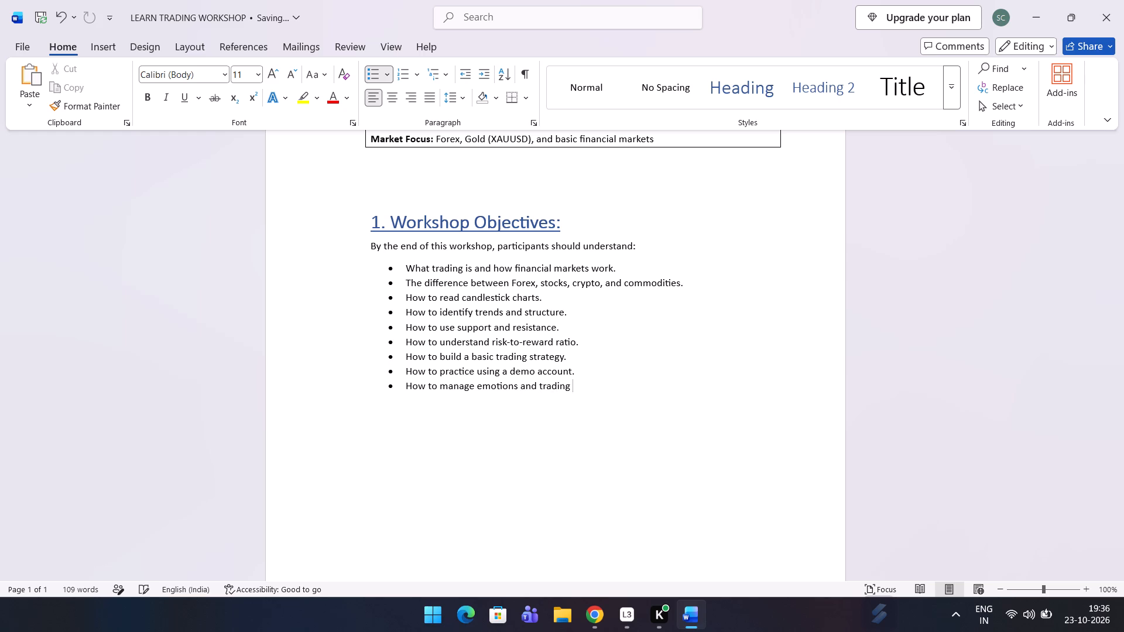
type("risk")
key("period")
End the bulleted objectives list and start an unbulleted line below it, leaving some blank space in between.
key("Return")
key("BackSpace")
key("BackSpace")
key("BackSpace")
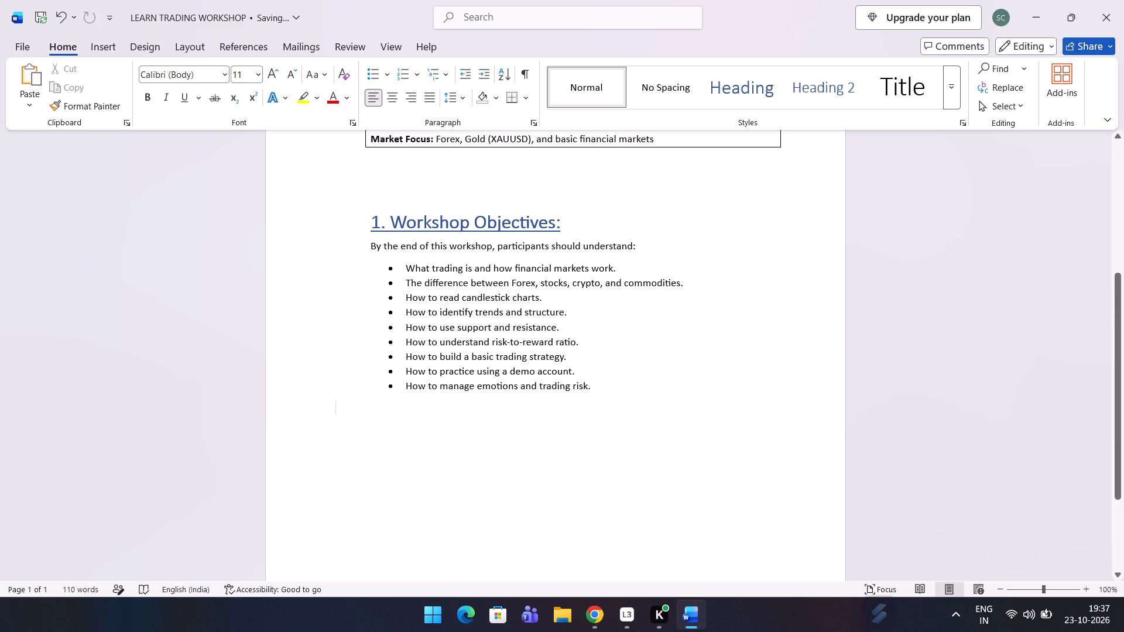
key("Return")
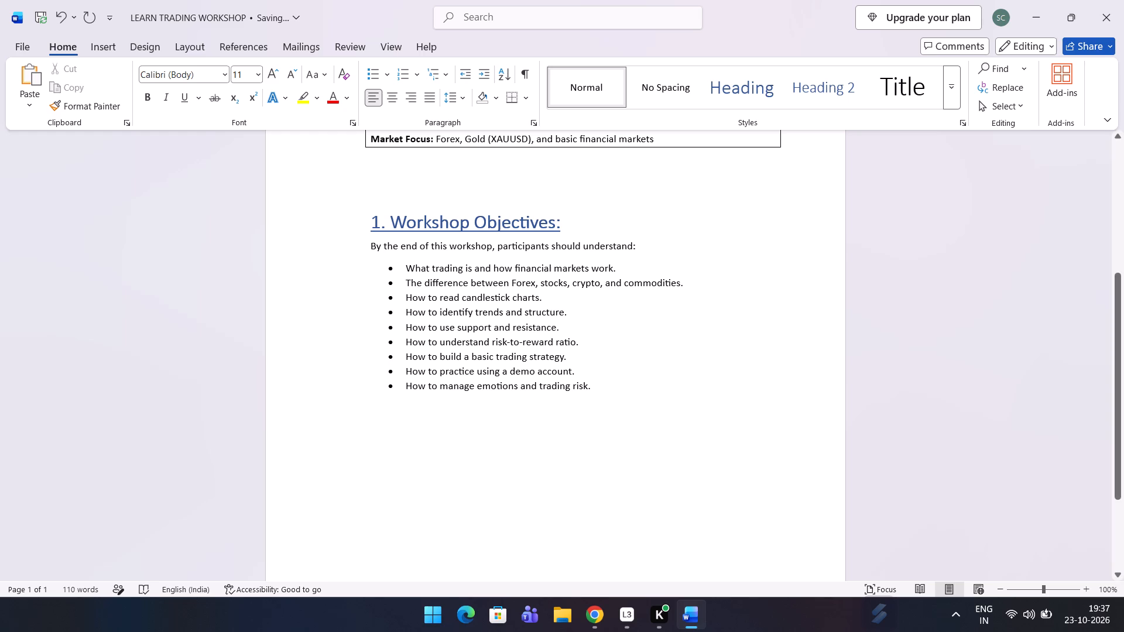
left_click(348, 410)
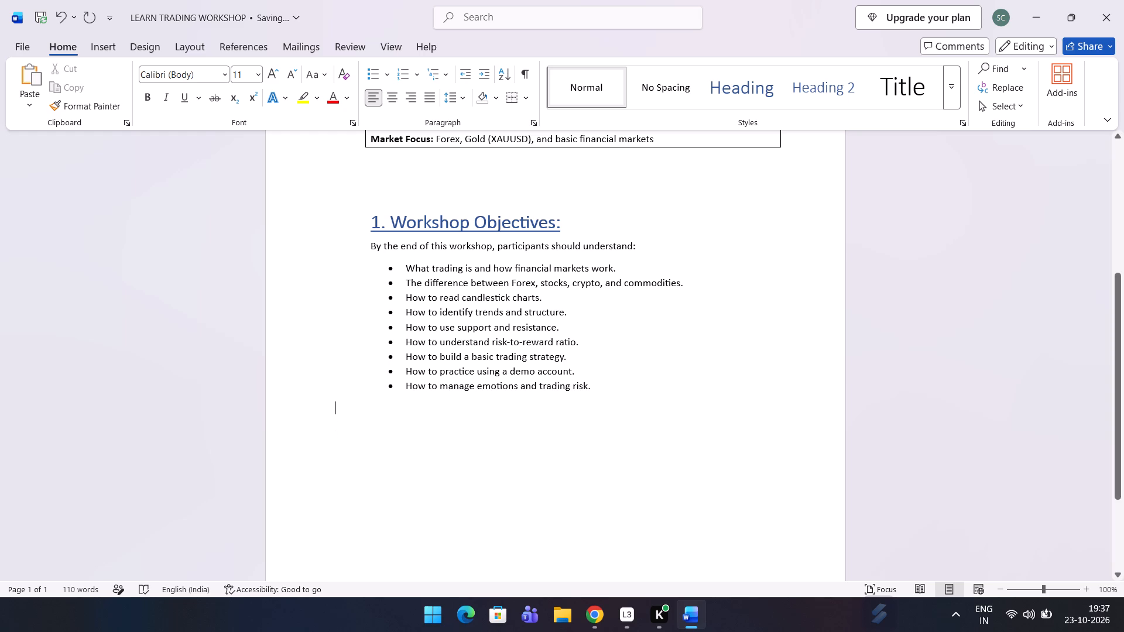
double_click(370, 445)
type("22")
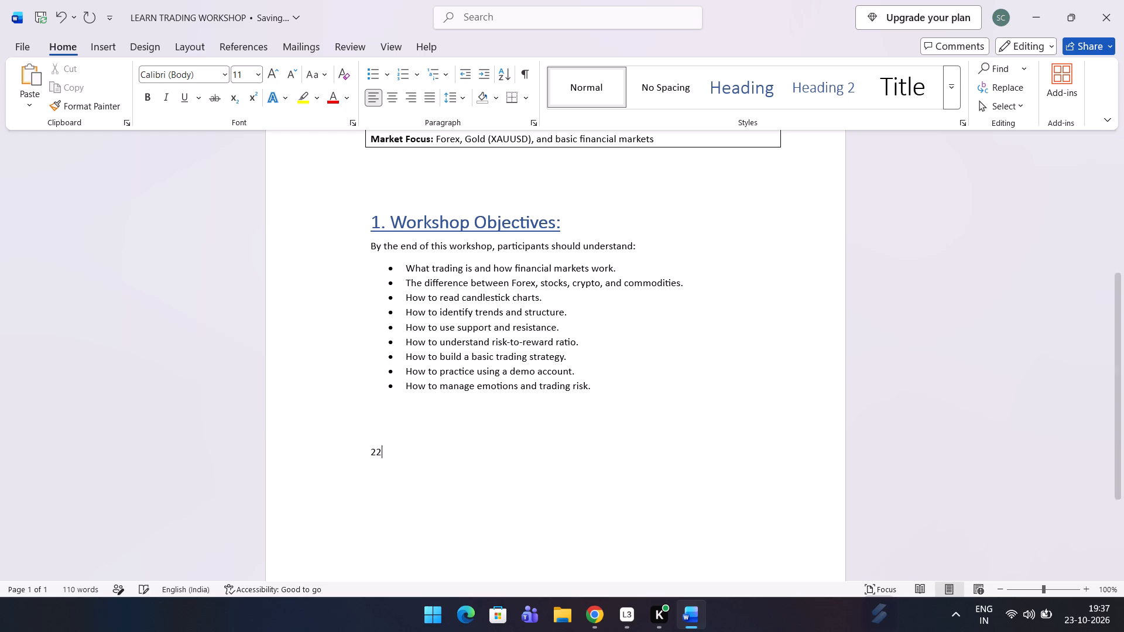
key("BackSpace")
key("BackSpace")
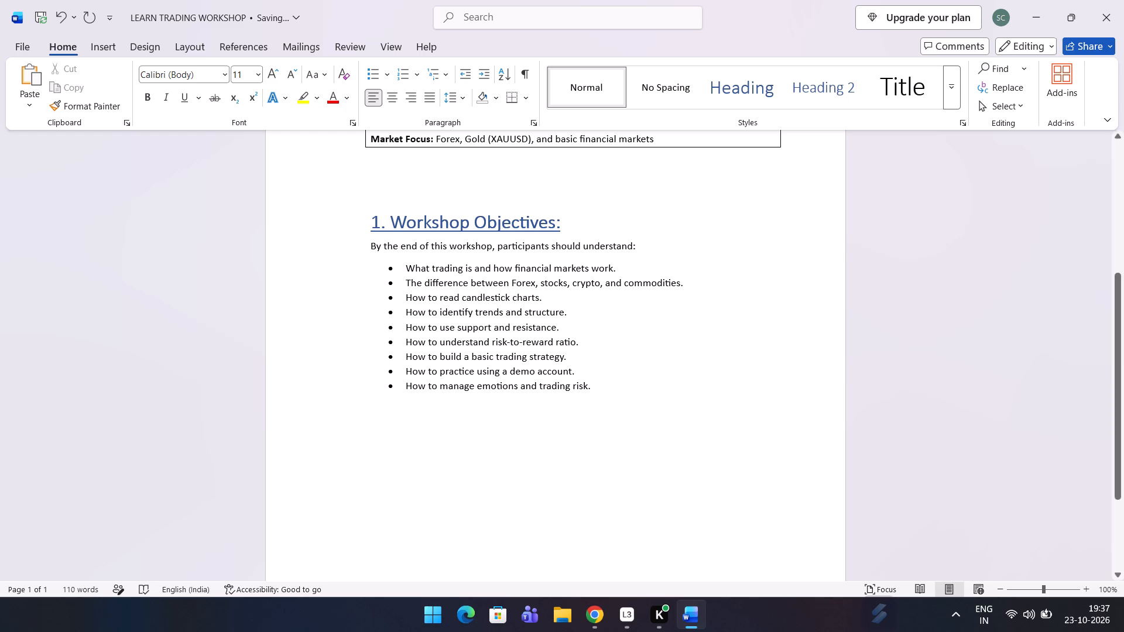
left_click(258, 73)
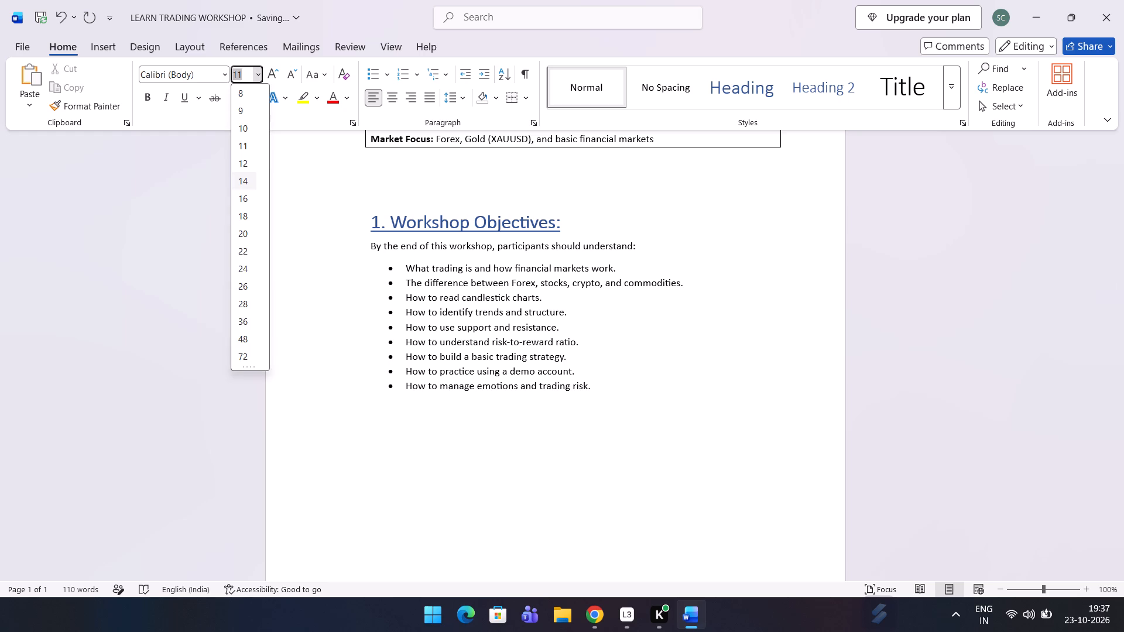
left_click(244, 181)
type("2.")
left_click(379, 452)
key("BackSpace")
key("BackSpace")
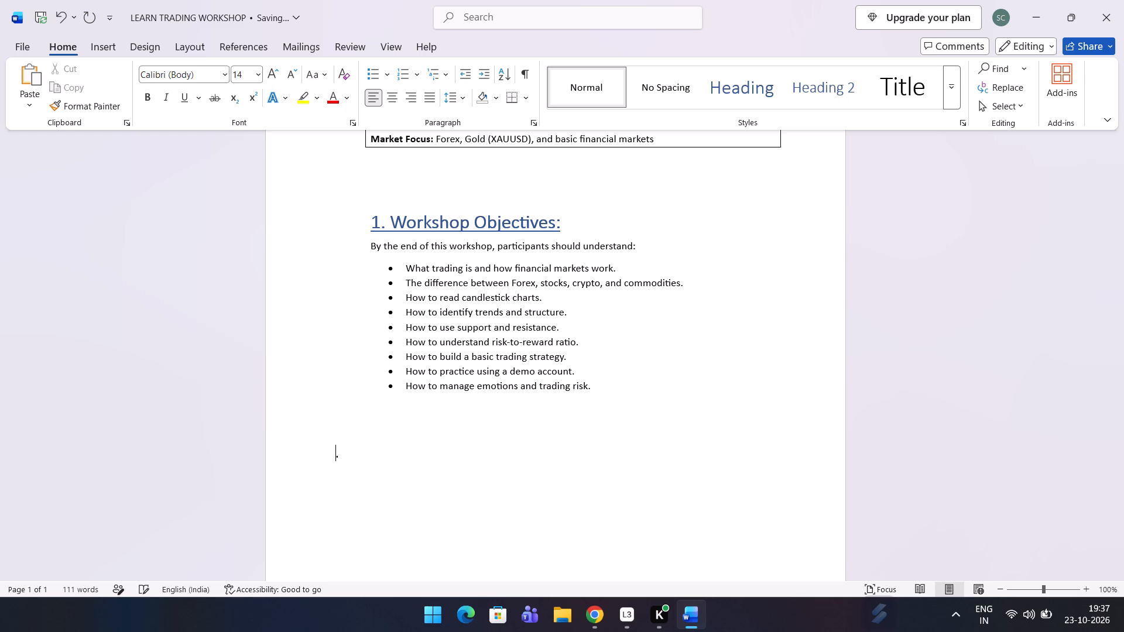
Apply the top-level Heading style to the line below the objectives list and clear its stray period and false-start text.
left_click(749, 94)
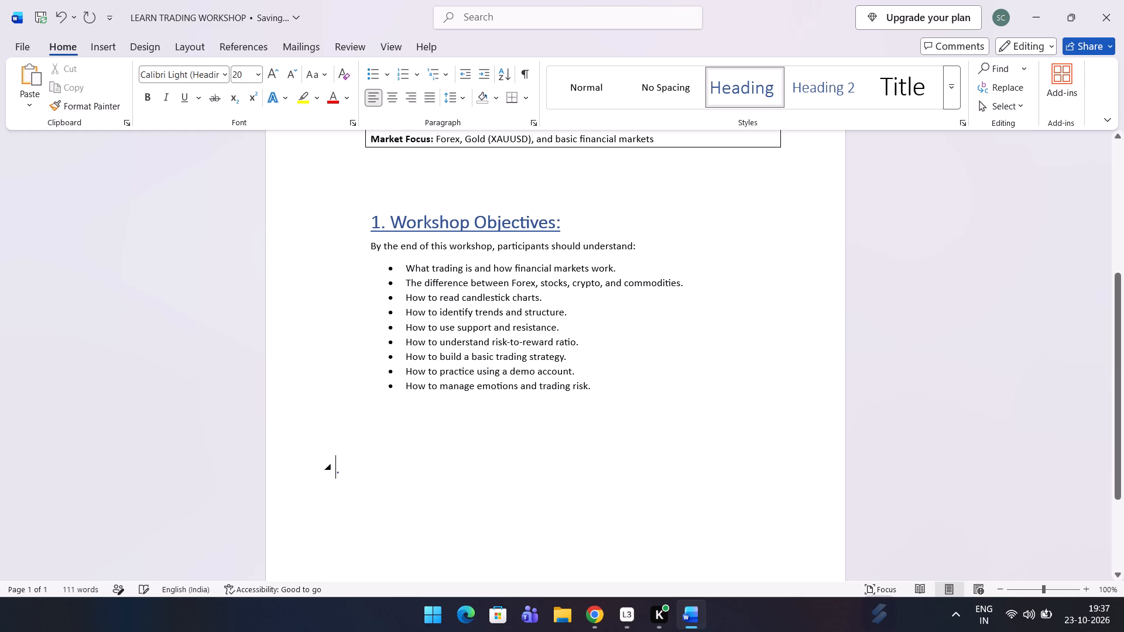
left_click(349, 475)
key("BackSpace")
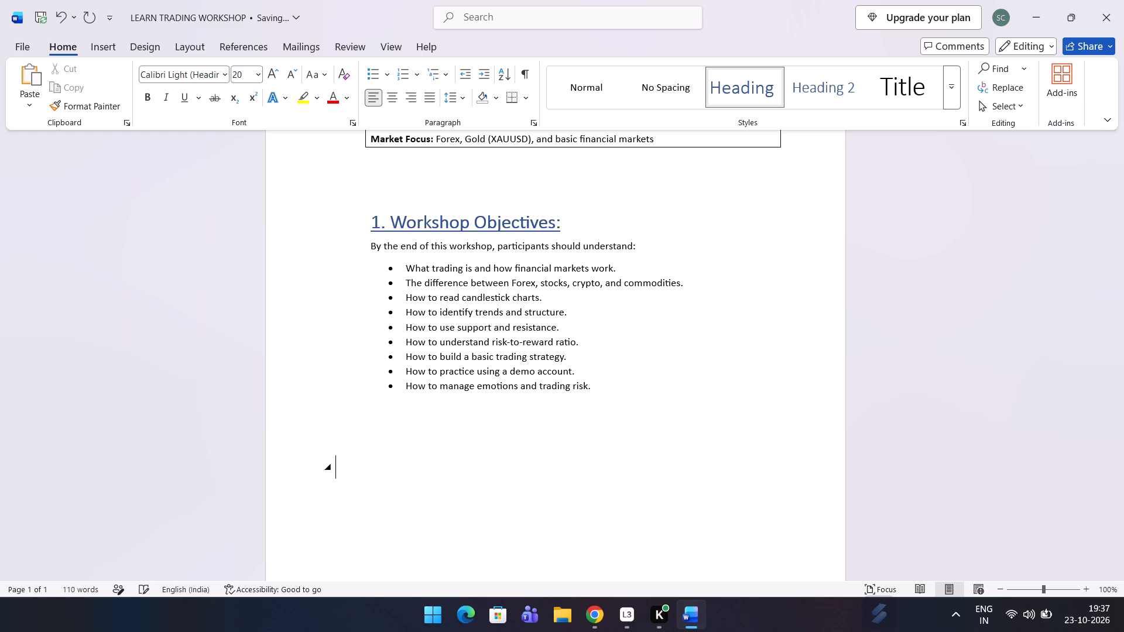
key("o")
key("BackSpace")
key("BackSpace")
Enter the section heading text "2. Workshop Schedule" on the heading line.
type("2.")
key("space")
type("work")
key("BackSpace")
key("BackSpace")
key("BackSpace")
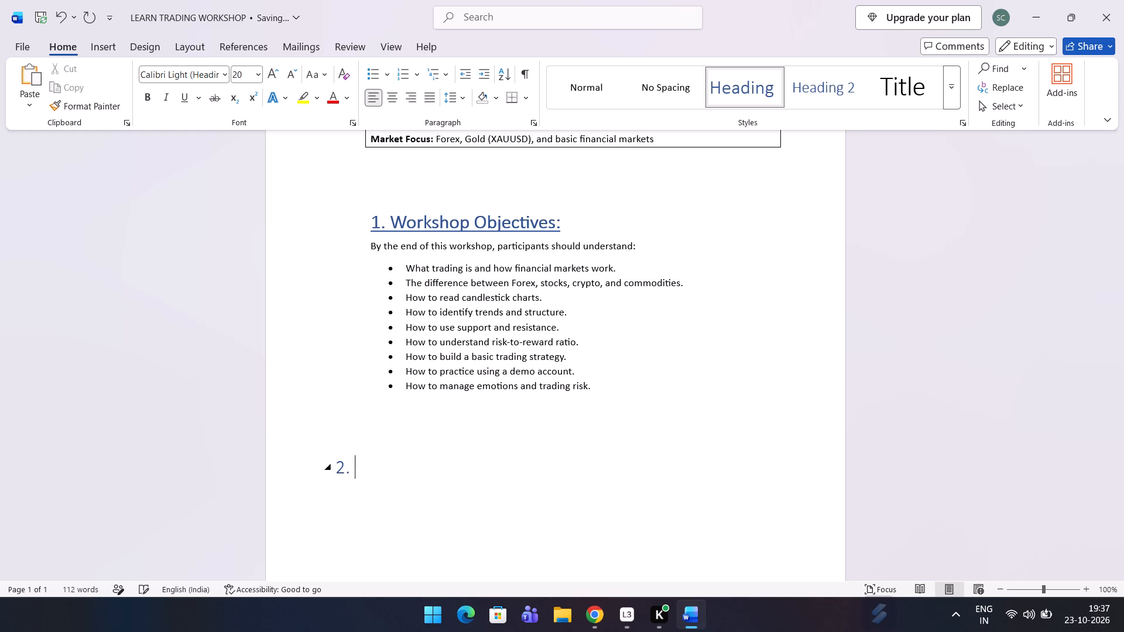
key("w")
type("che")
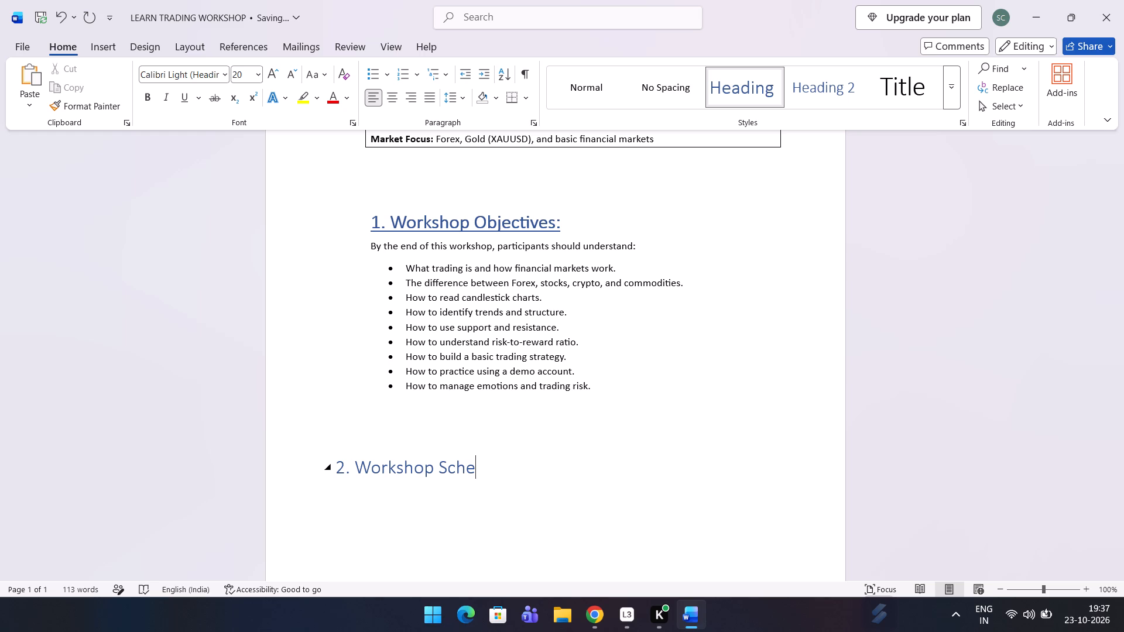
key("BackSpace")
key("BackSpace")
type("edu")
type("le")
Underline the whole section 2 heading.
left_click_drag(501, 463, 308, 460)
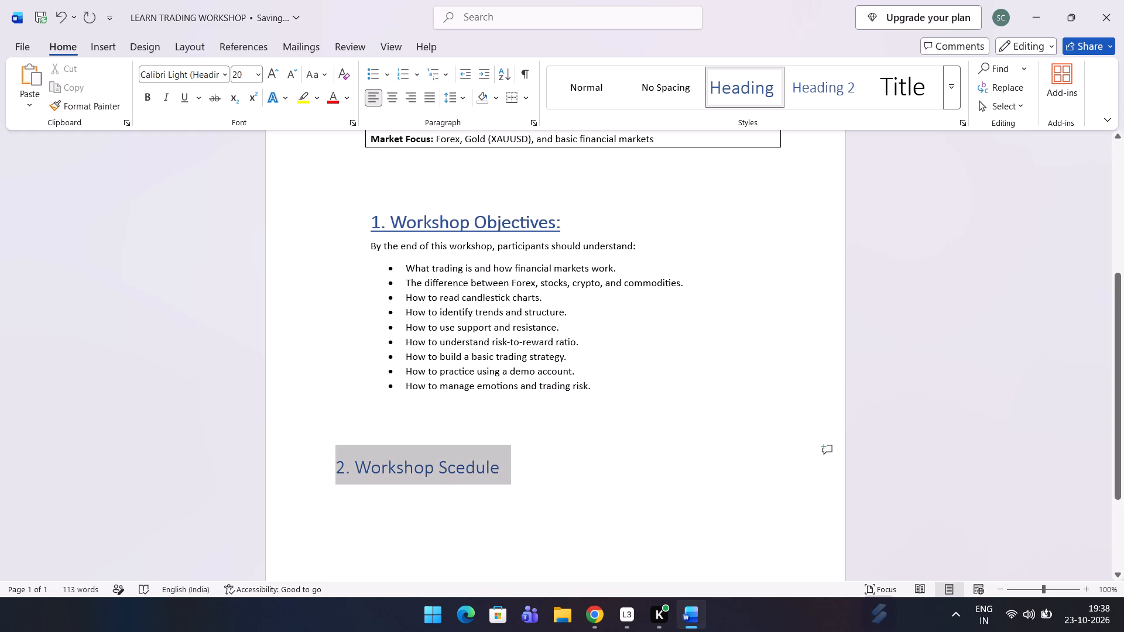
left_click_drag(308, 460, 325, 456)
left_click(375, 427)
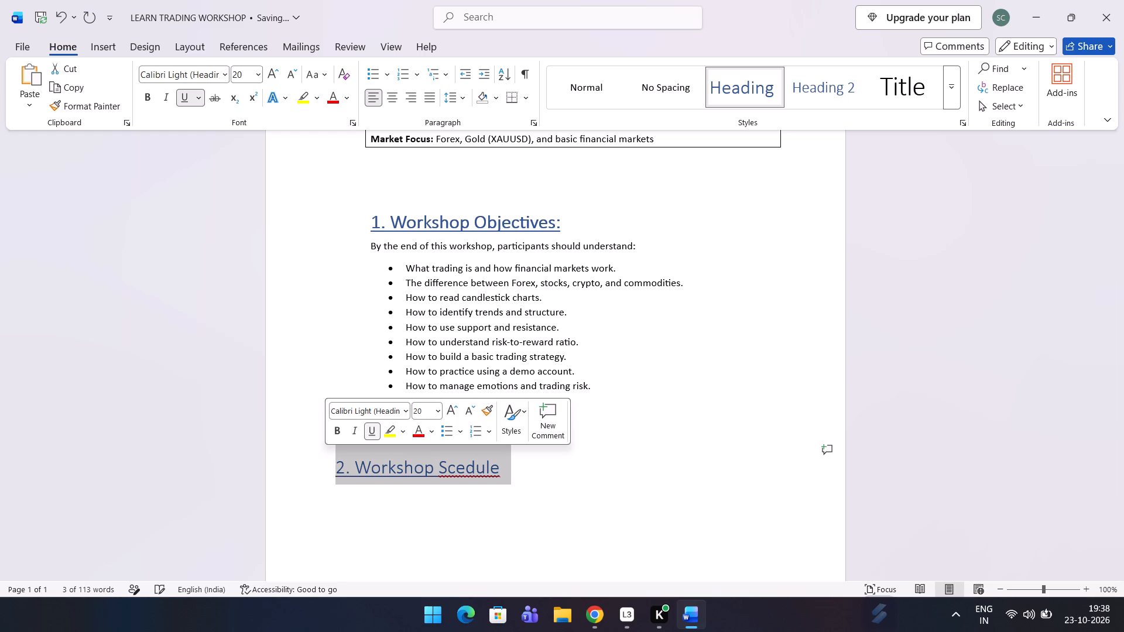
Add a colon at the end of the section 2 heading.
double_click(508, 466)
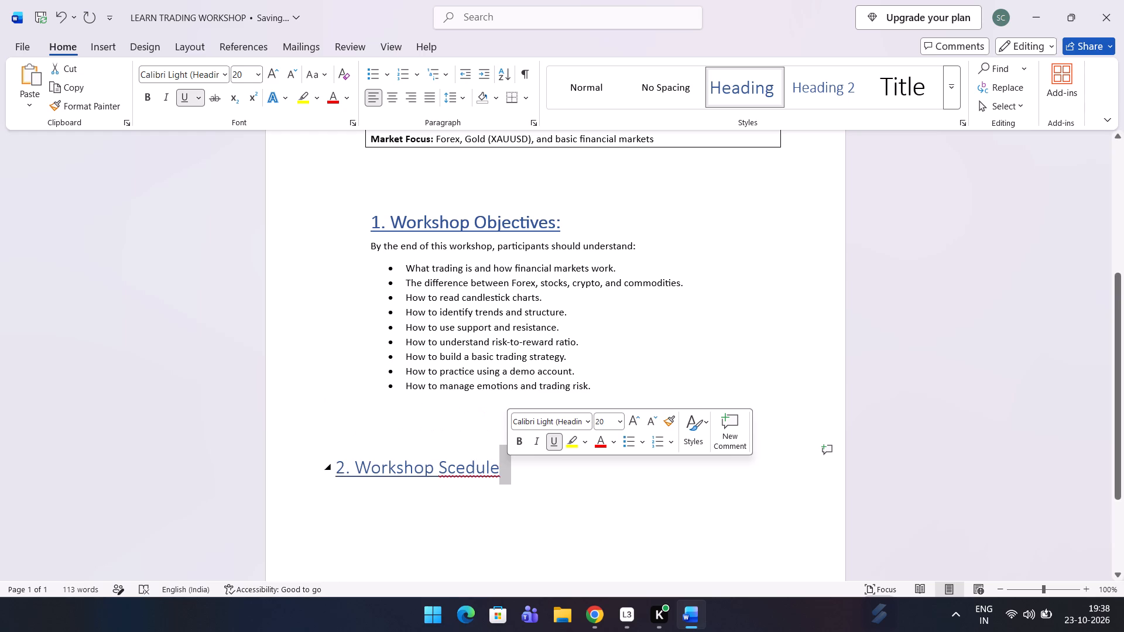
left_click(508, 466)
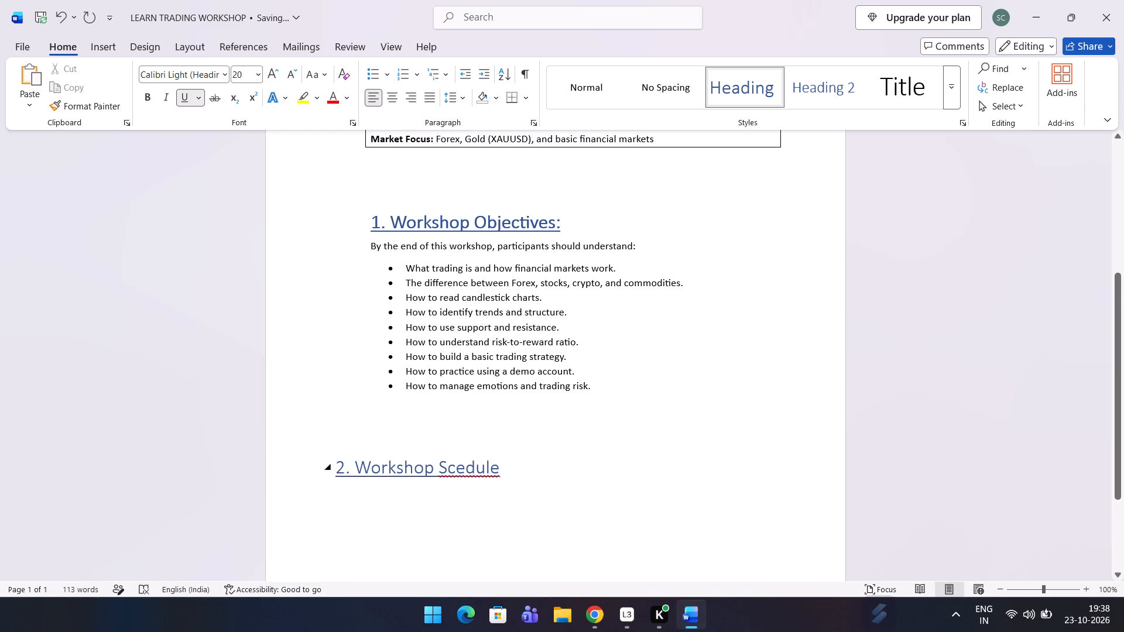
key("shift+colon")
Make the whole "2. Workshop Schedule:" heading bold.
left_click_drag(337, 466, 556, 466)
left_click(569, 437)
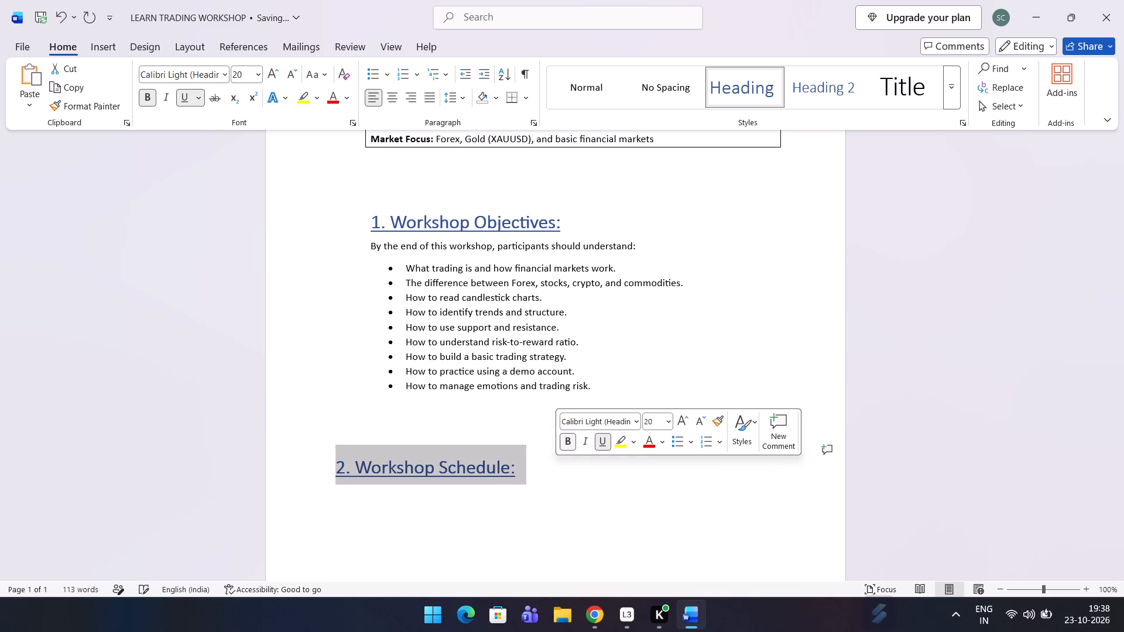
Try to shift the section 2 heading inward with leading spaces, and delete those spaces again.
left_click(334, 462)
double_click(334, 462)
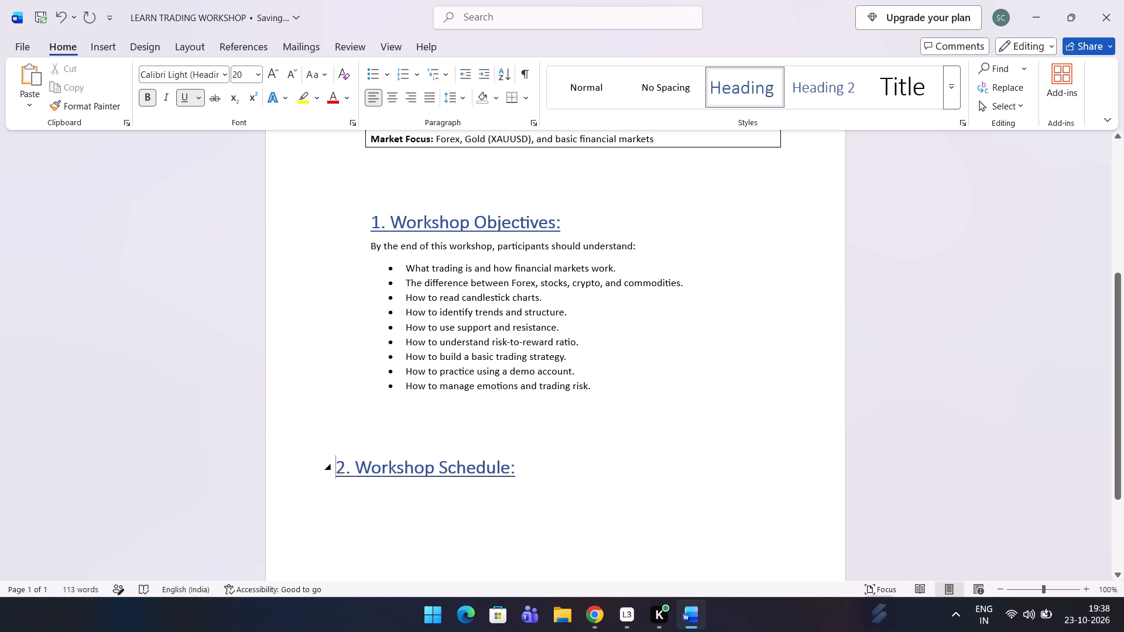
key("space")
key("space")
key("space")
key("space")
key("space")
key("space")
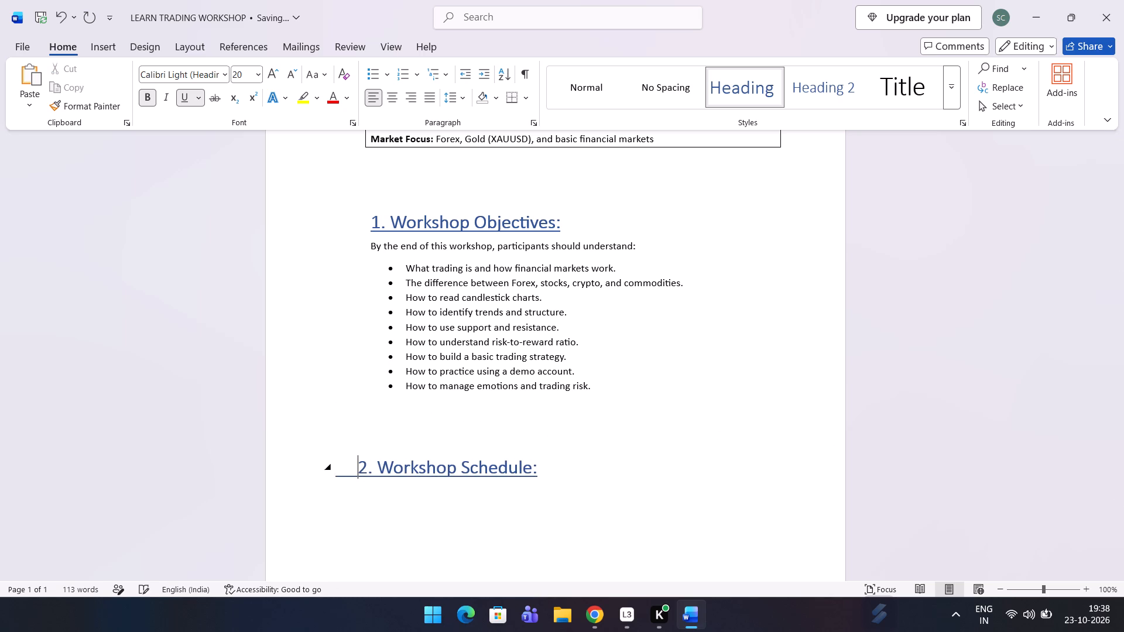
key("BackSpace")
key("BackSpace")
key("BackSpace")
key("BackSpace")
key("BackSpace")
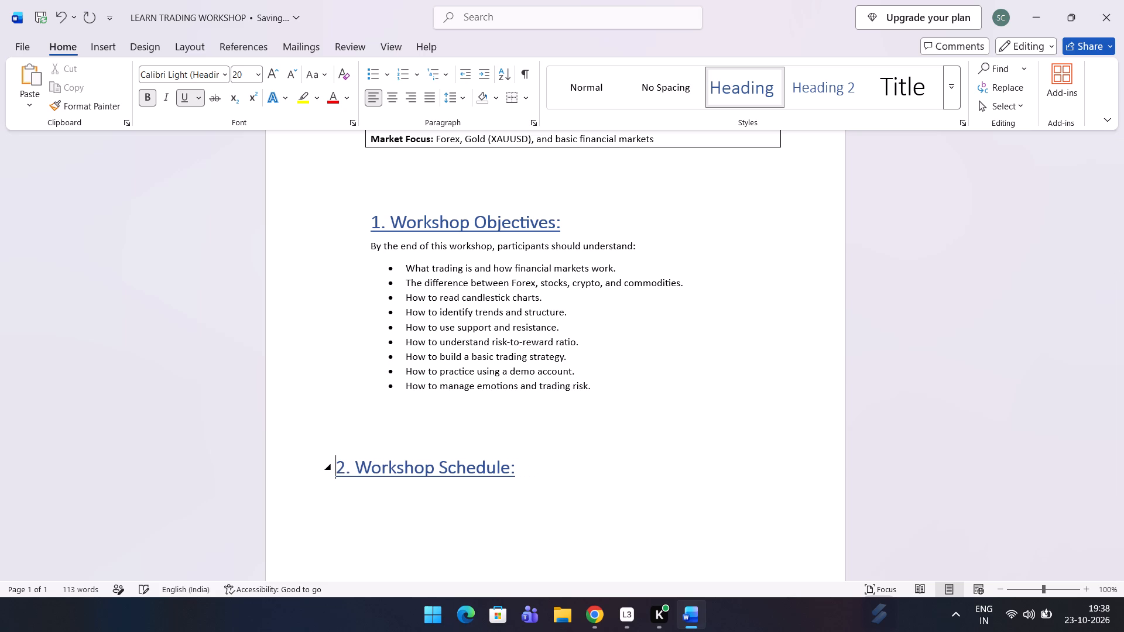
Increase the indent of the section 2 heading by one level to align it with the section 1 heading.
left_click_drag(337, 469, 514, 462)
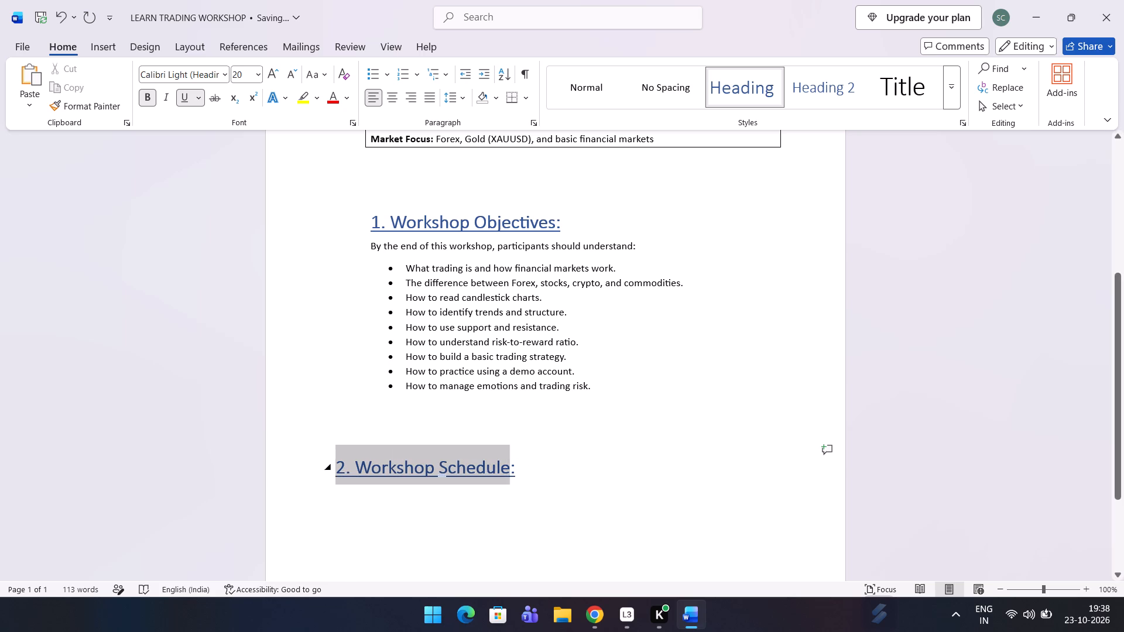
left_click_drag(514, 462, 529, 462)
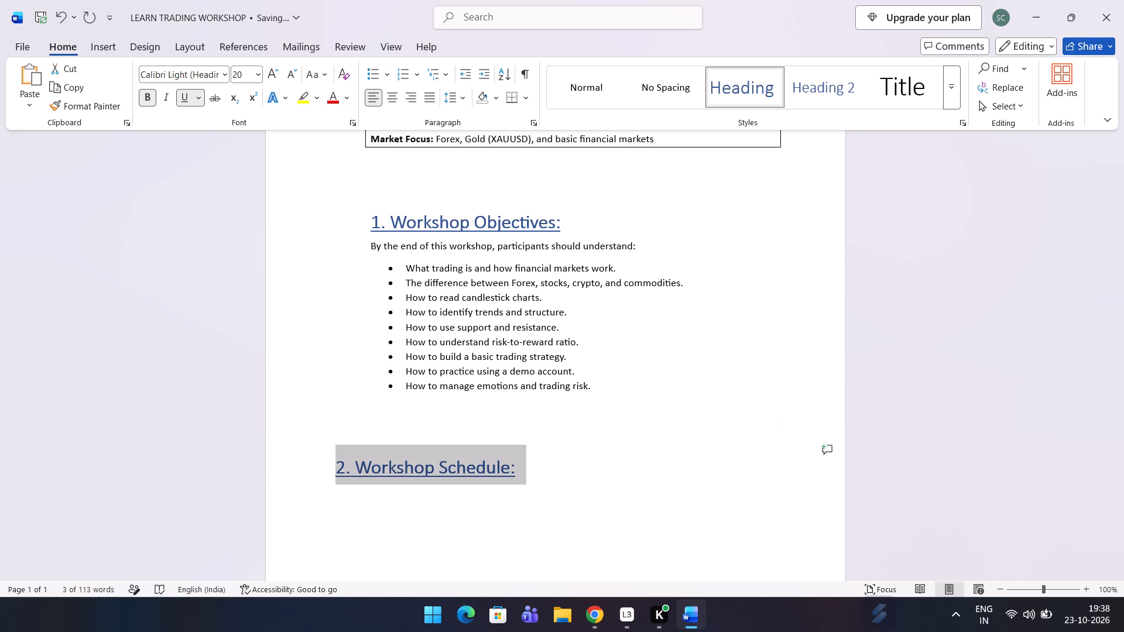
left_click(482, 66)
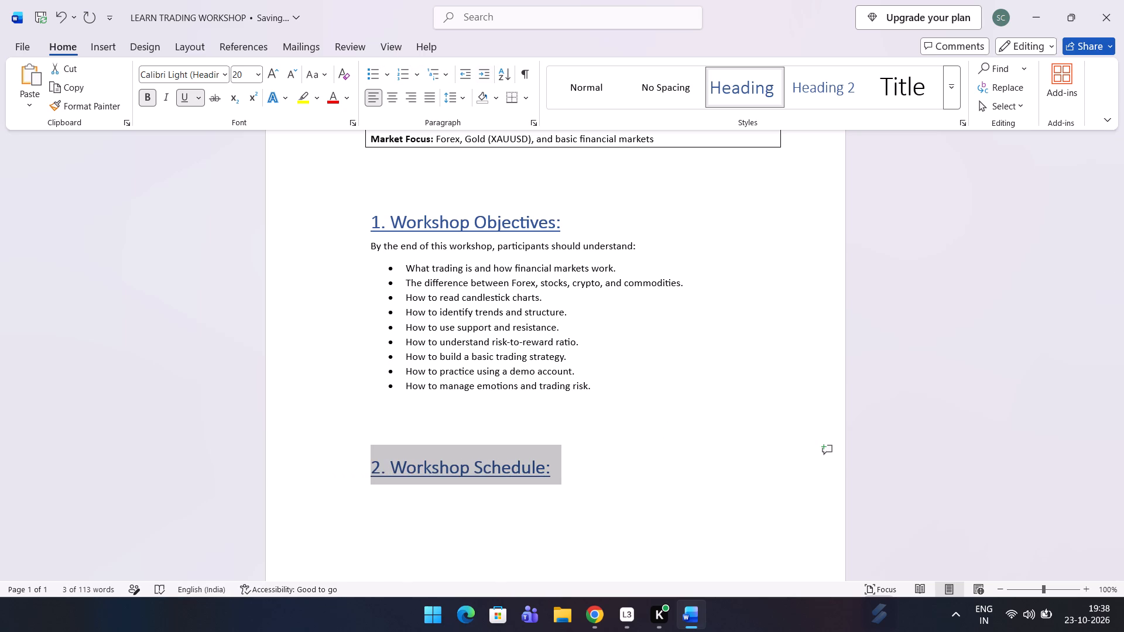
Remove the indent and the blank space above the section 2 heading so it sits directly below the objectives list.
left_click(373, 446)
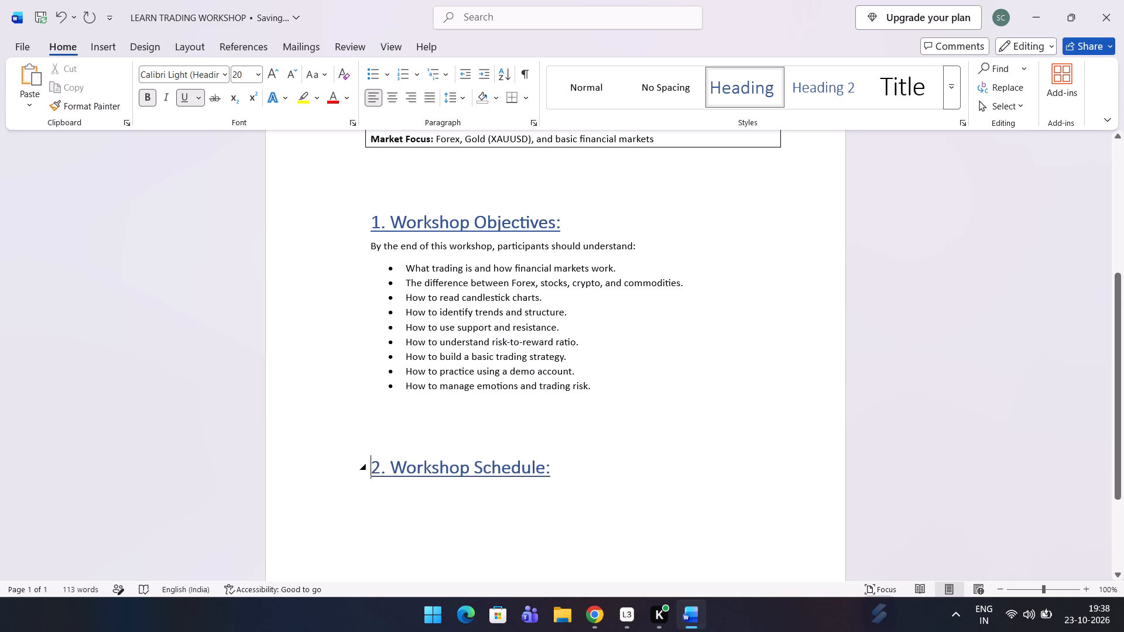
key("BackSpace")
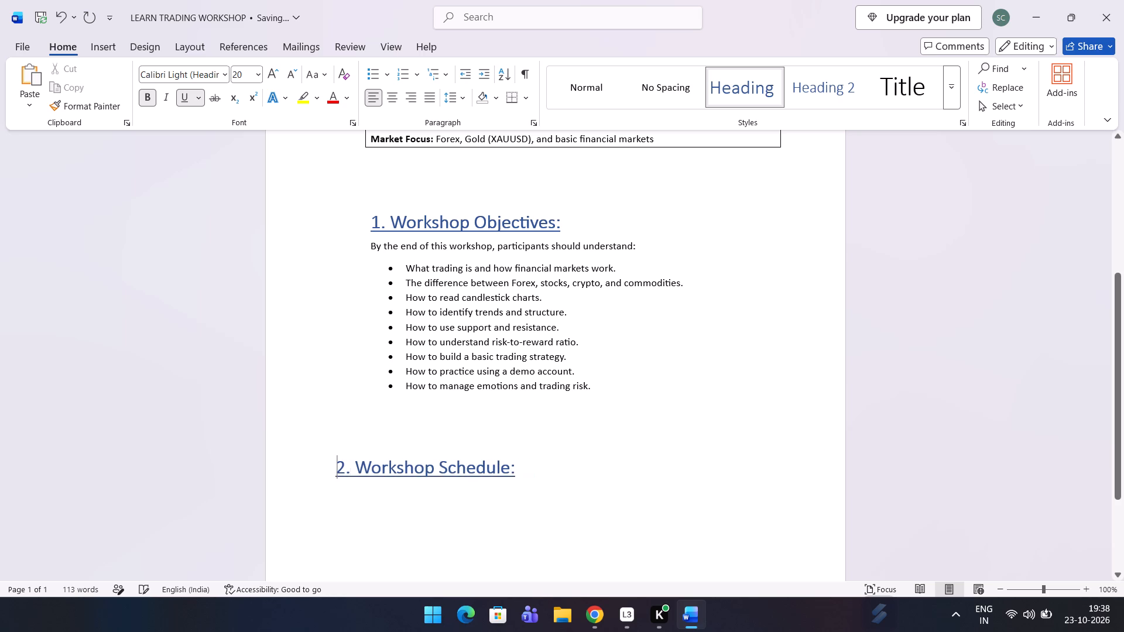
key("BackSpace")
key("BackSpace")
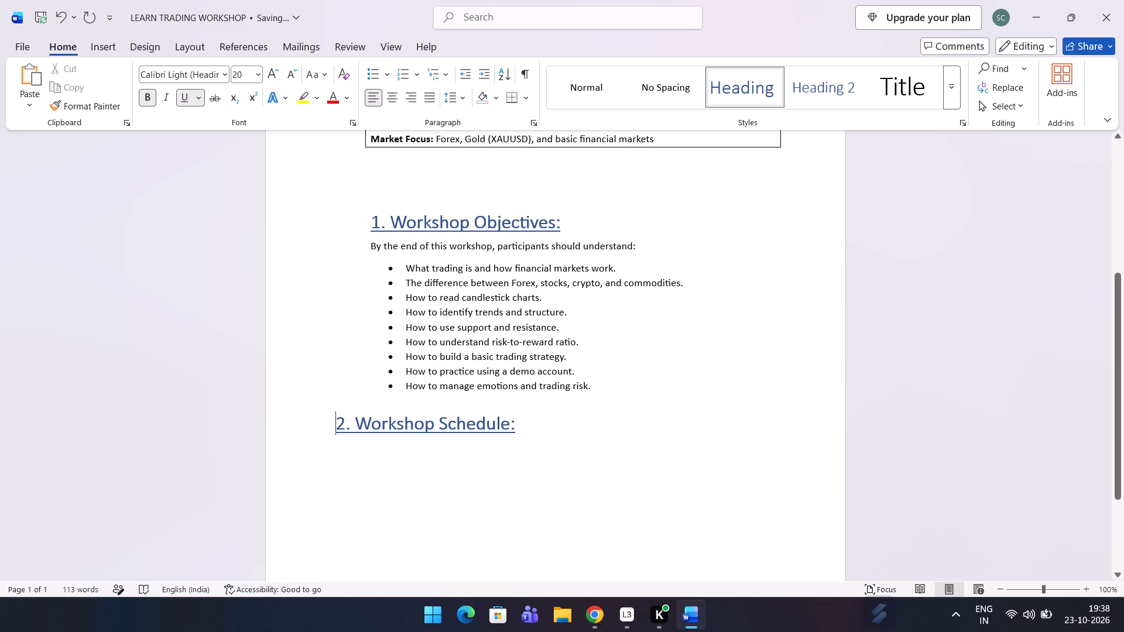
Increase the section 2 heading's indent by one level to align it with the "1. Workshop Objectives:" heading.
left_click_drag(337, 430, 529, 425)
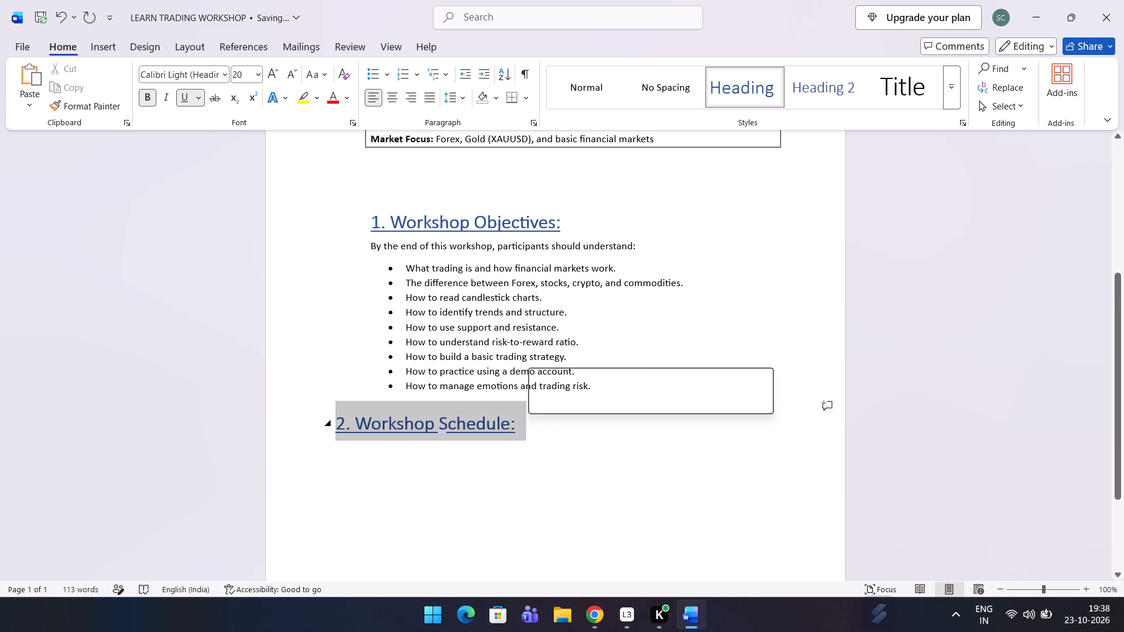
left_click(485, 71)
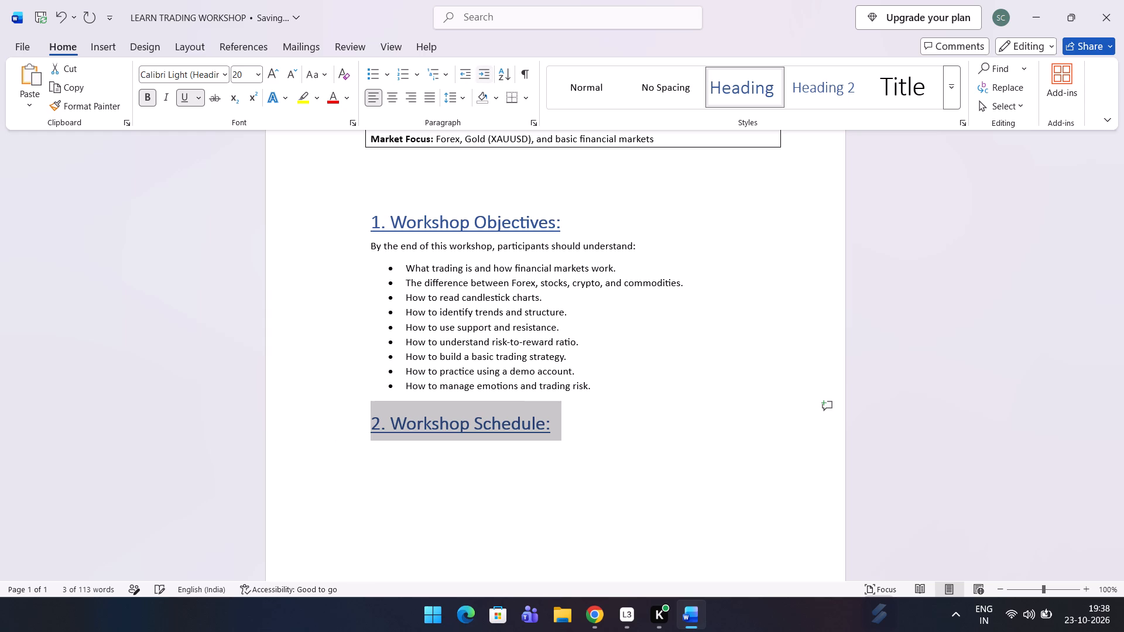
Start a Normal-style line below the "2. Workshop Schedule:" heading, with its start aligned to the heading.
left_click(364, 544)
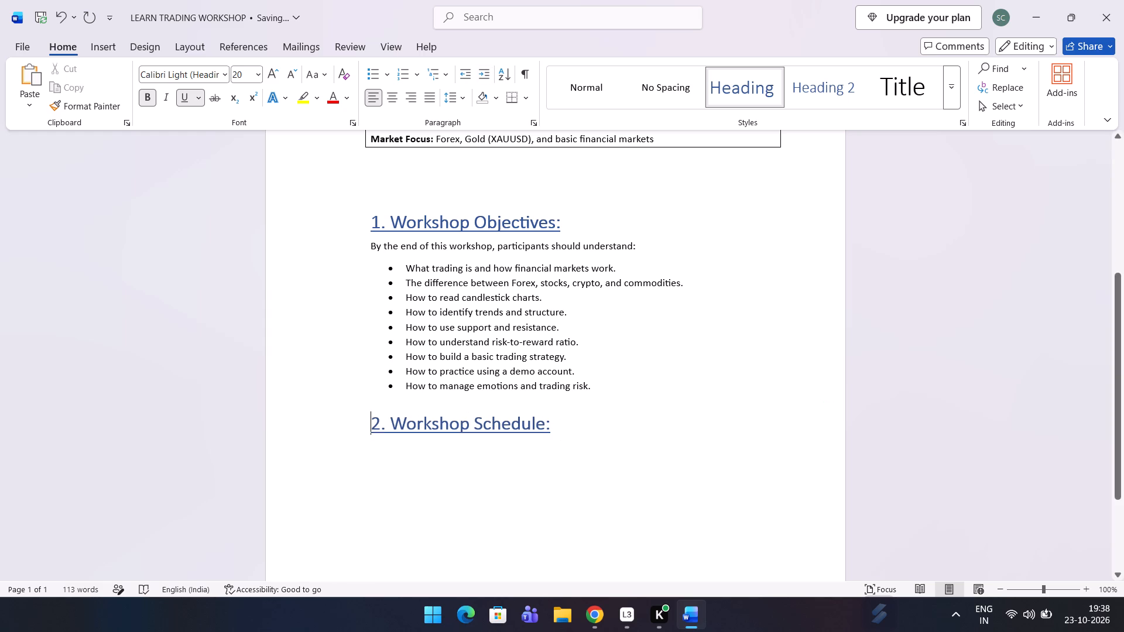
left_click(371, 449)
left_click(558, 424)
key("Return")
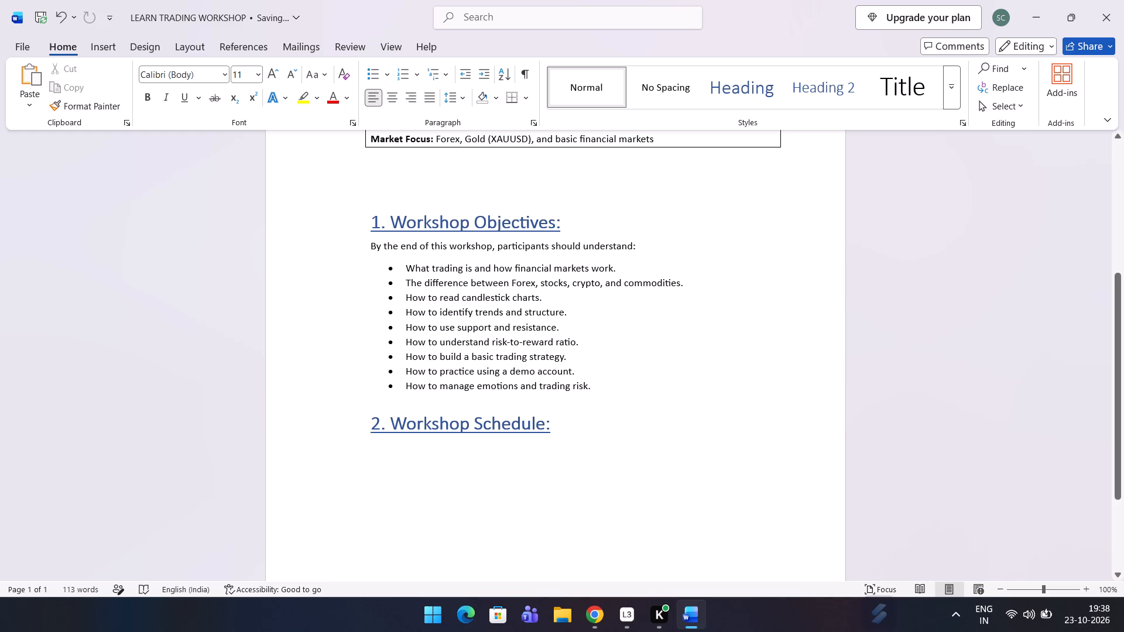
double_click(369, 466)
double_click(392, 462)
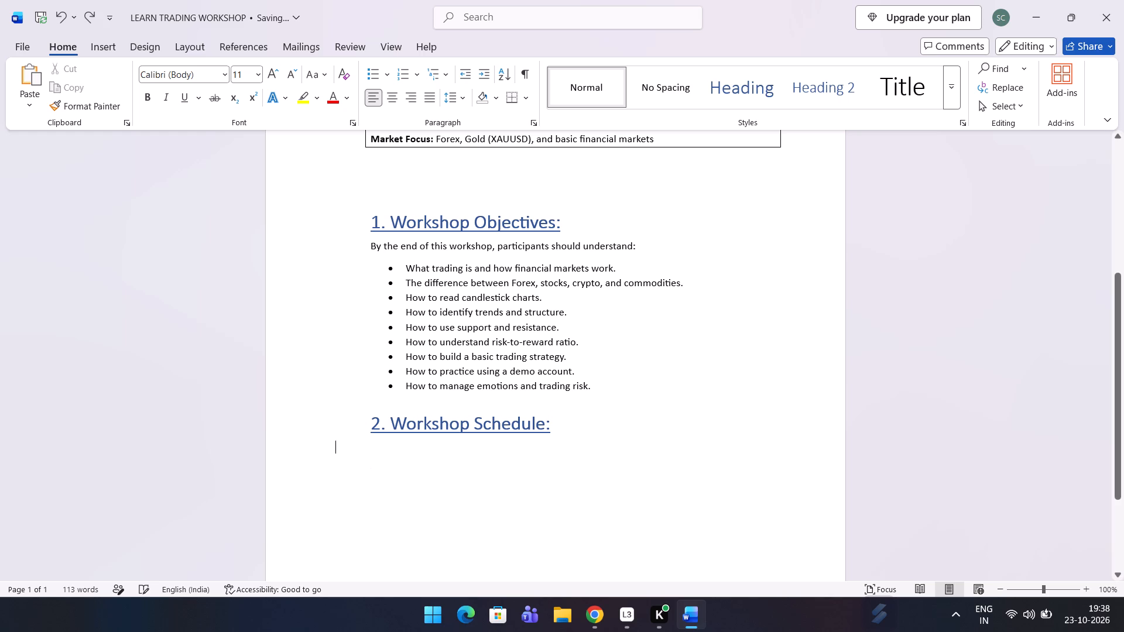
double_click(379, 456)
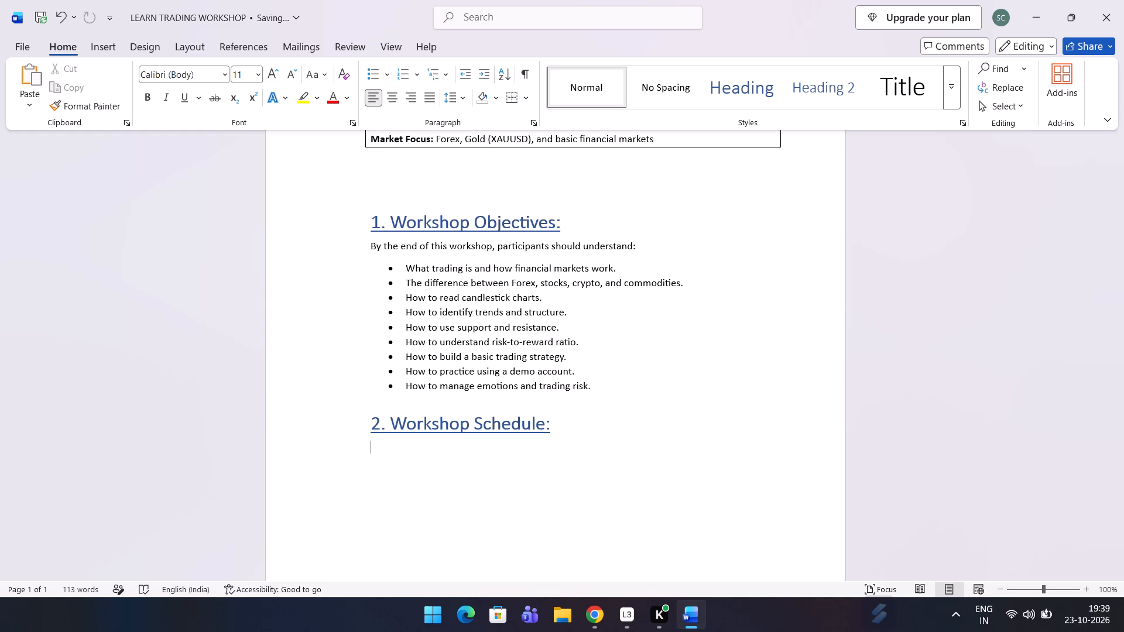
Enter "DAY 1" at font size 12 on the line below the section 2 heading.
left_click(258, 68)
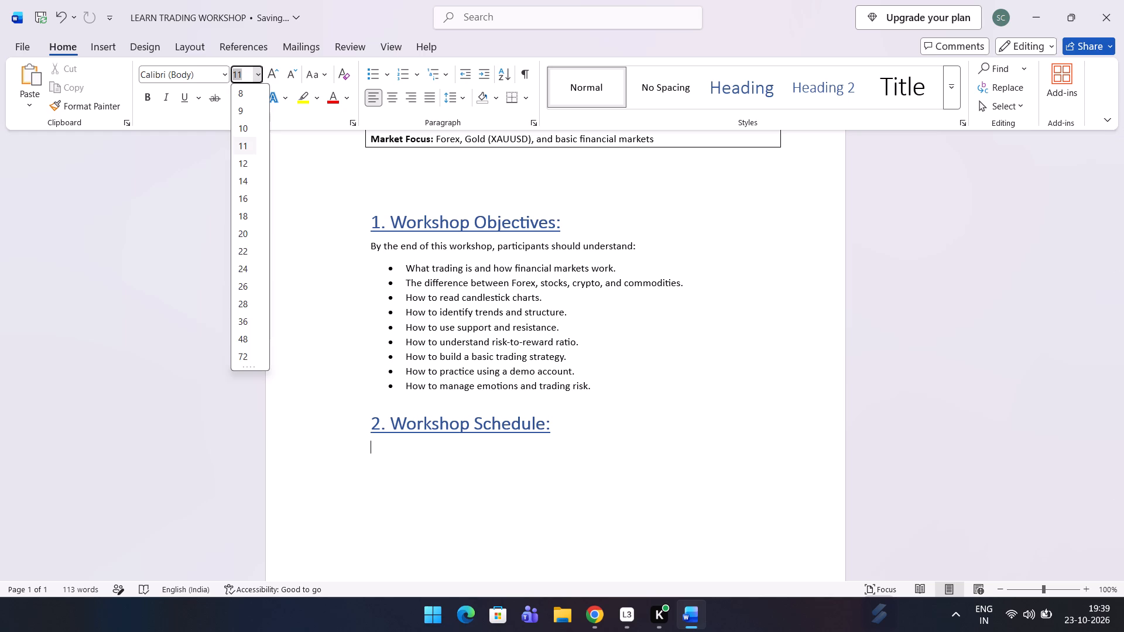
left_click(257, 155)
left_click(249, 164)
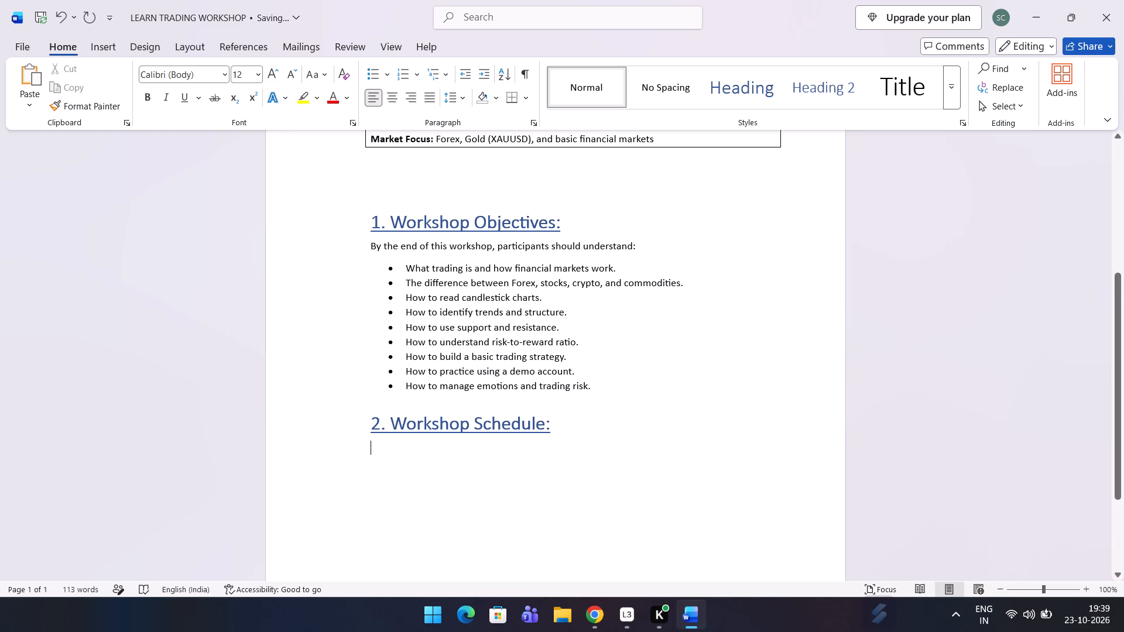
type("AY")
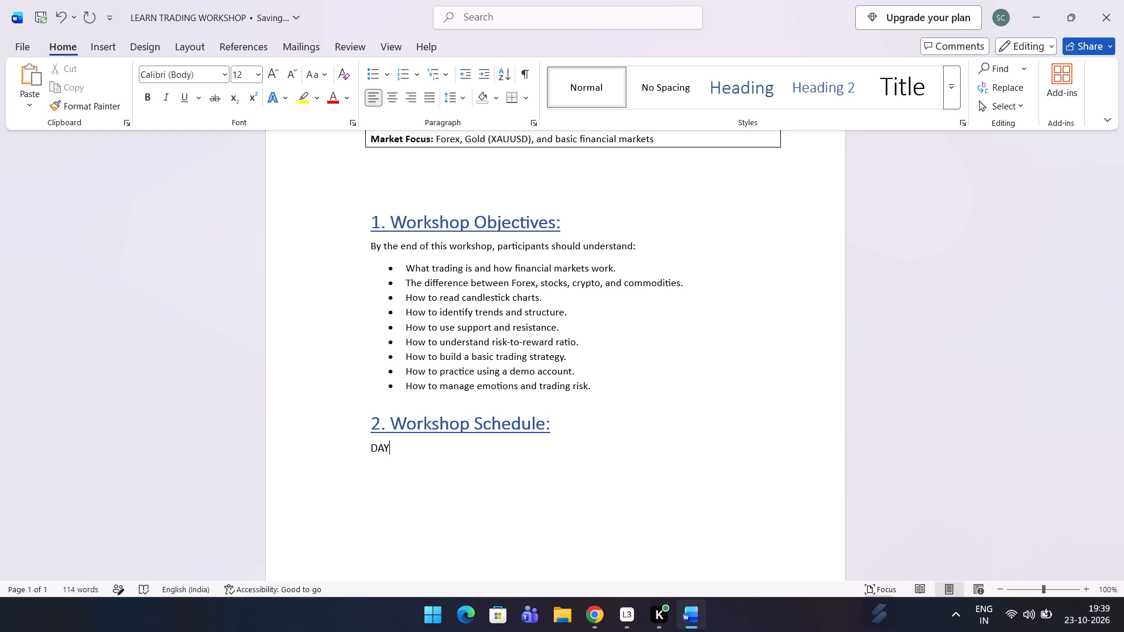
key("space")
type("1")
Complete the DAY 1 line so it reads "DAY 1 – Trading Fundamentals" and start a new line below it.
key("space")
type("-")
key("space")
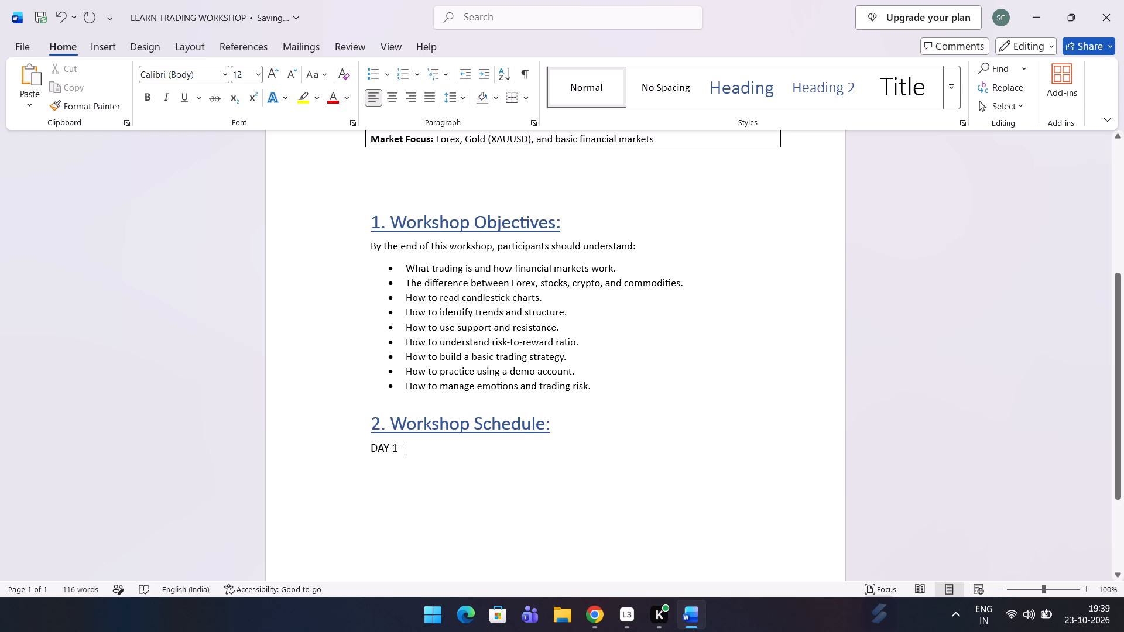
type("RA")
key("BackSpace")
key("BackSpace")
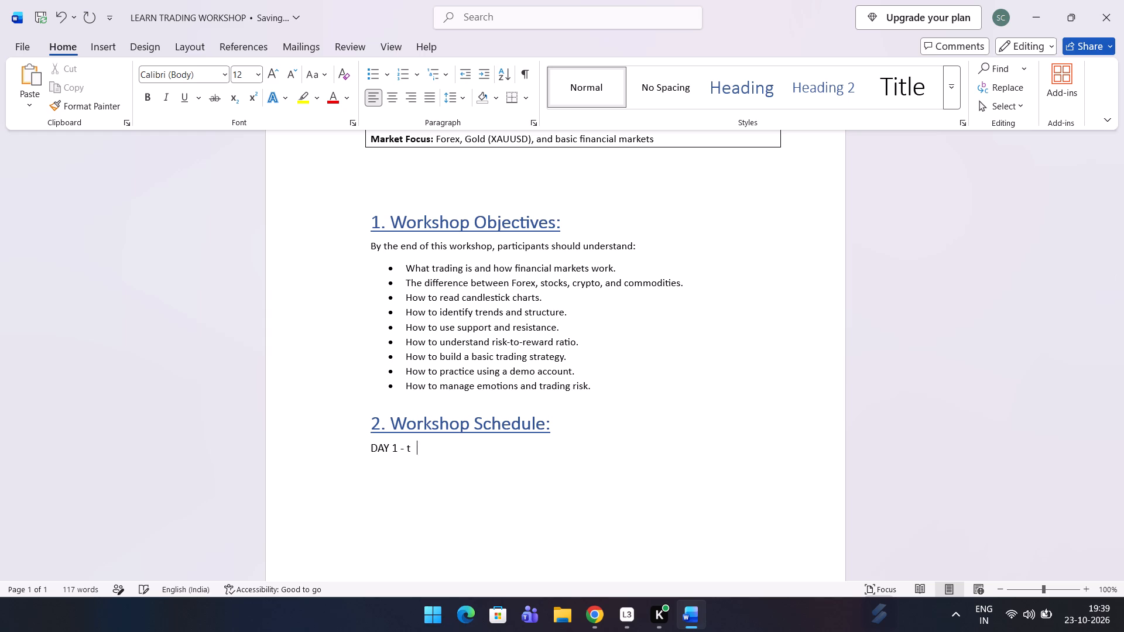
key("BackSpace")
type("rading")
key("space")
type("amentals")
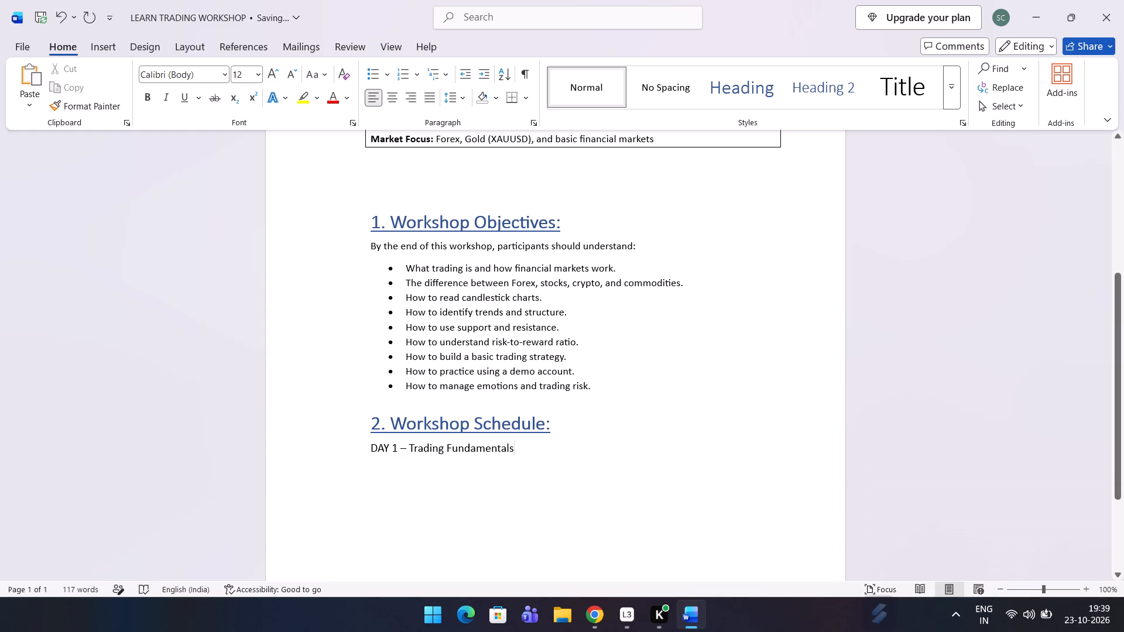
key("Return")
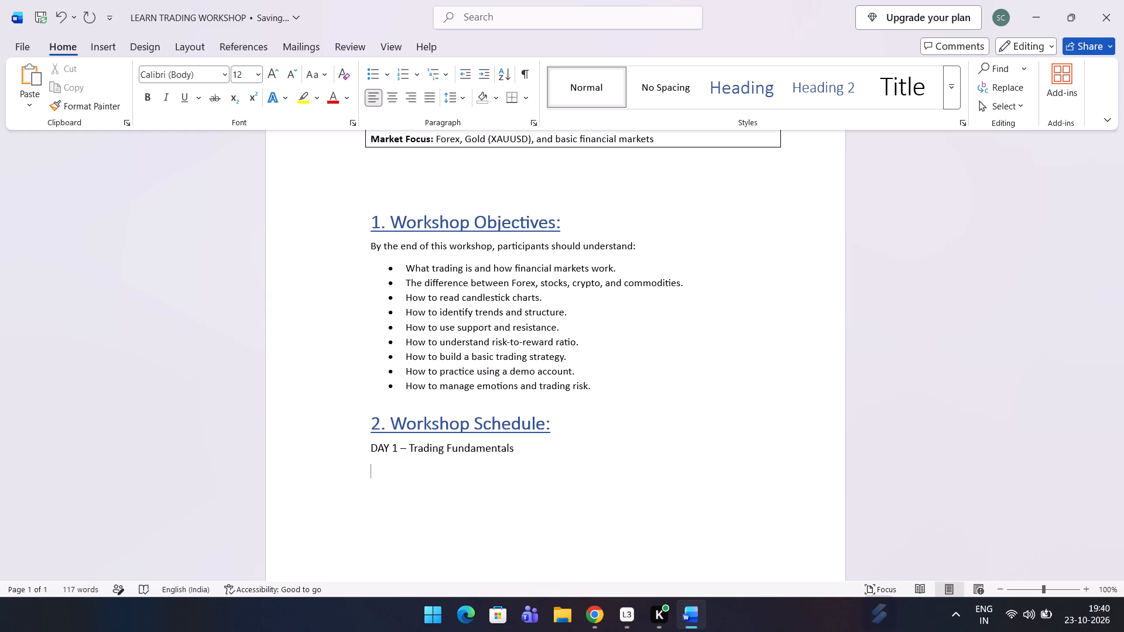
Make the "DAY 1 – Trading Fundamentals" line bold and start a new line from its end.
left_click_drag(513, 448, 362, 445)
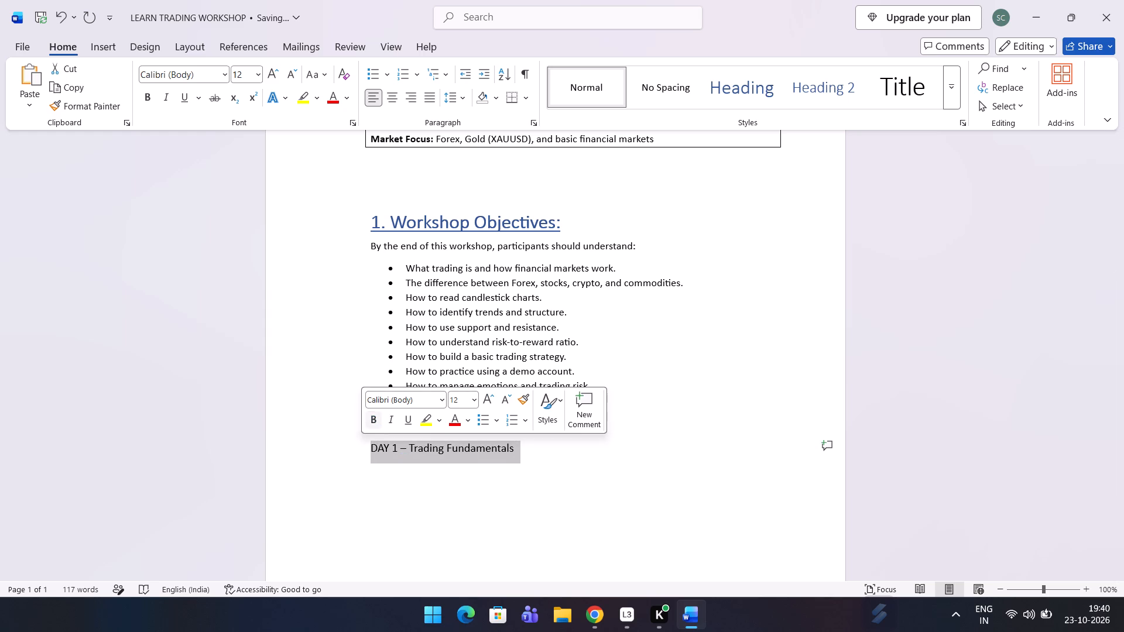
left_click(370, 414)
left_click(546, 461)
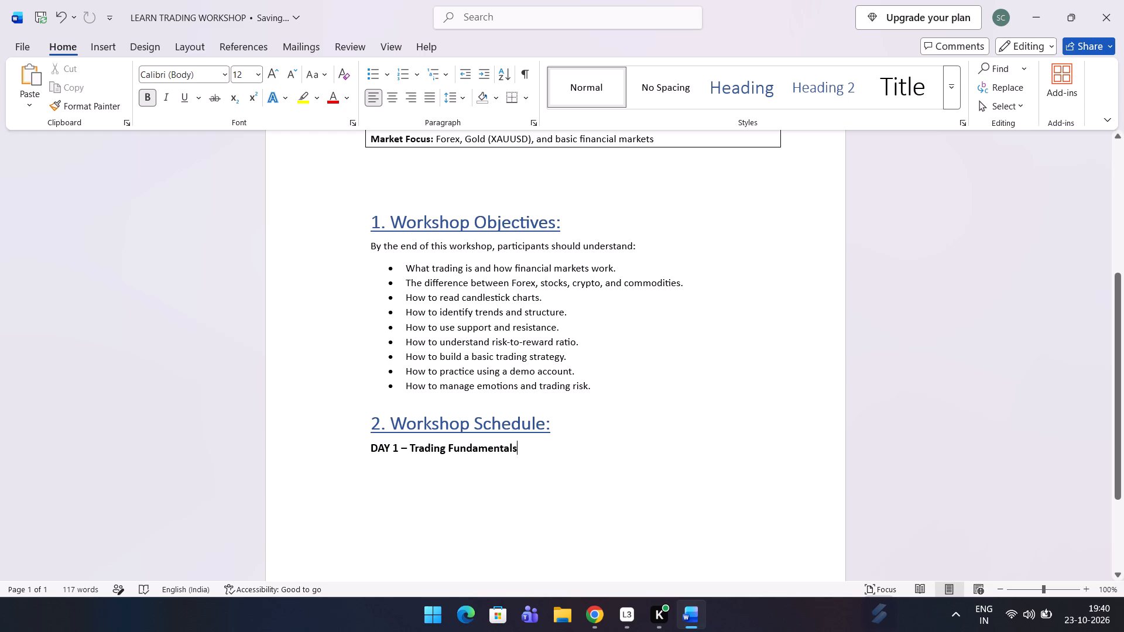
key("Return")
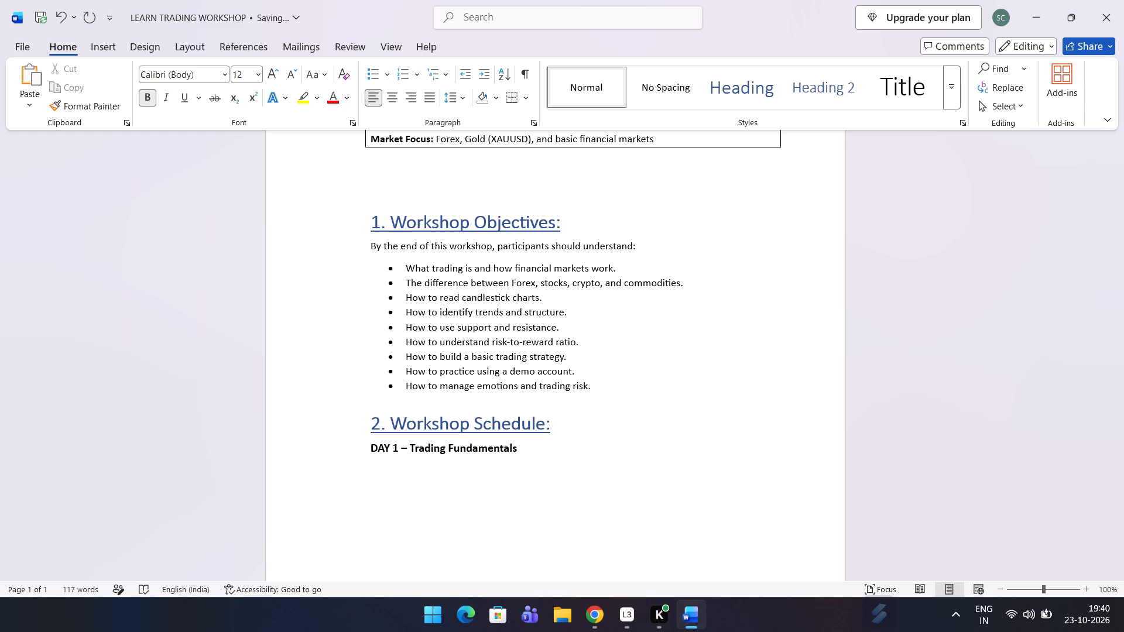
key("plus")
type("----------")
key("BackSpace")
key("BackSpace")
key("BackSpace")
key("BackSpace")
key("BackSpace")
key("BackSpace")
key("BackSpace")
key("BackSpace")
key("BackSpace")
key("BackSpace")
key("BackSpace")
Below the DAY 1 line, enter the first segment of a text-drawn table border in non-bold size 11, with dashes between two plus signs.
left_click(152, 101)
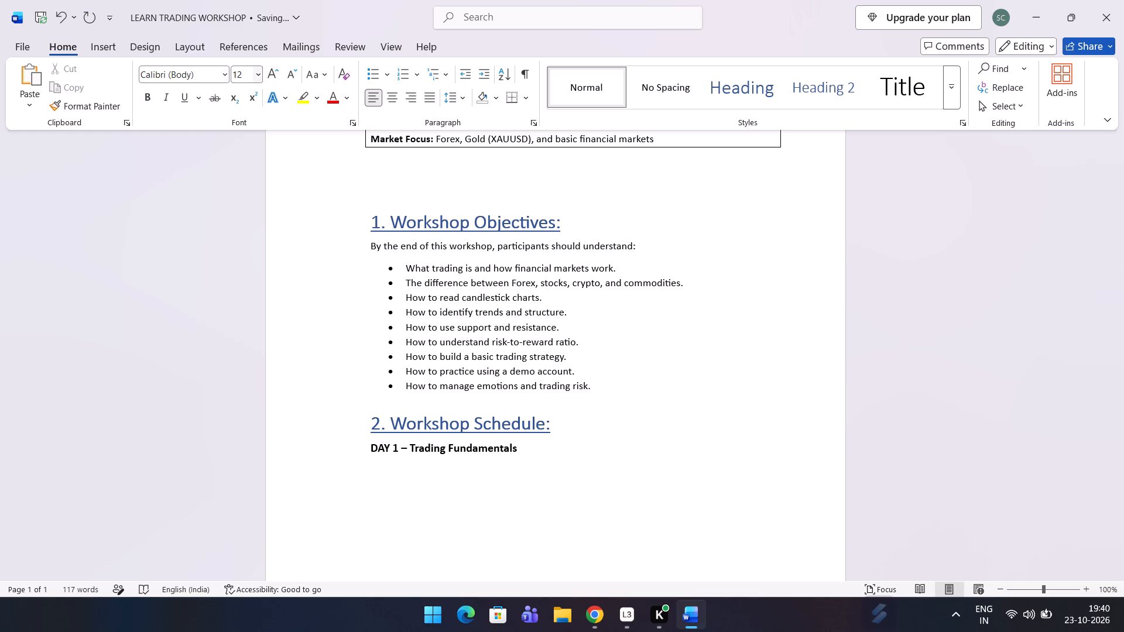
left_click(257, 68)
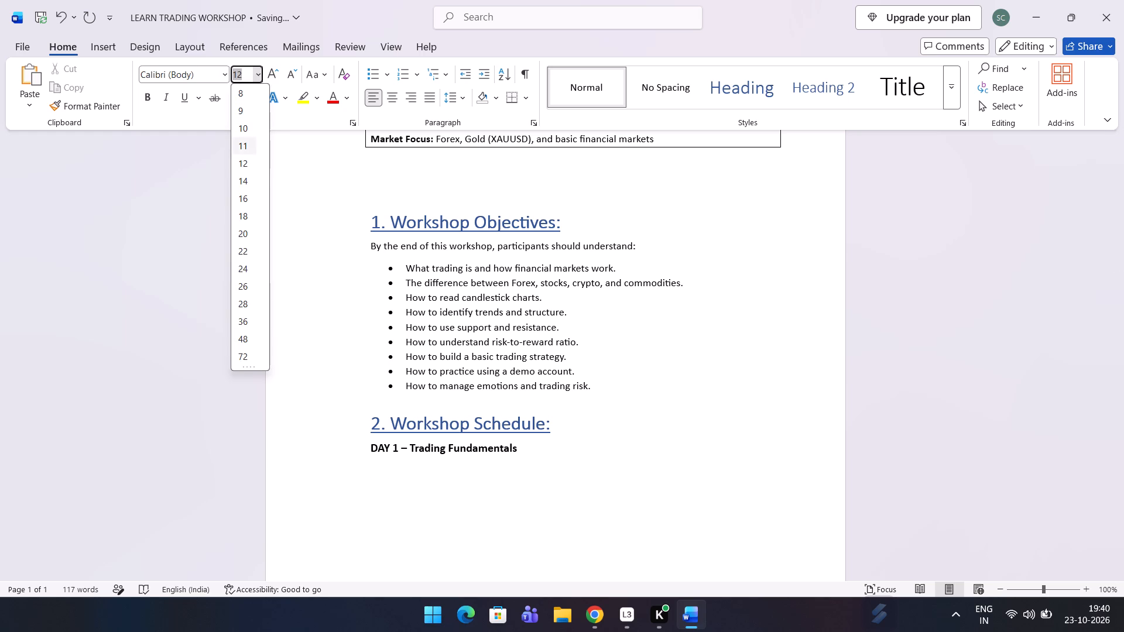
left_click(252, 139)
type("+-")
key("plus")
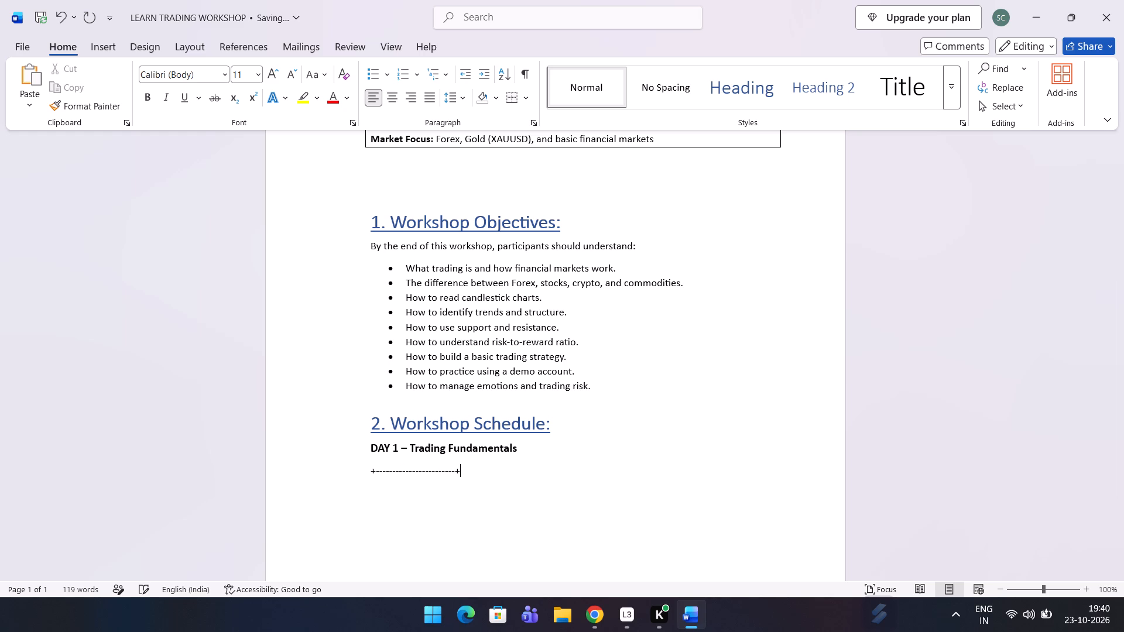
Add a second, slightly longer segment of dashes to the border line and close it with a plus sign.
key("minus")
key("minus")
key("minus")
key("minus")
key("minus")
key("minus")
key("minus")
key("minus")
key("minus")
key("minus")
key("minus")
key("minus")
key("minus")
key("minus")
key("minus")
key("minus")
key("minus")
key("minus")
key("minus")
key("minus")
key("plus")
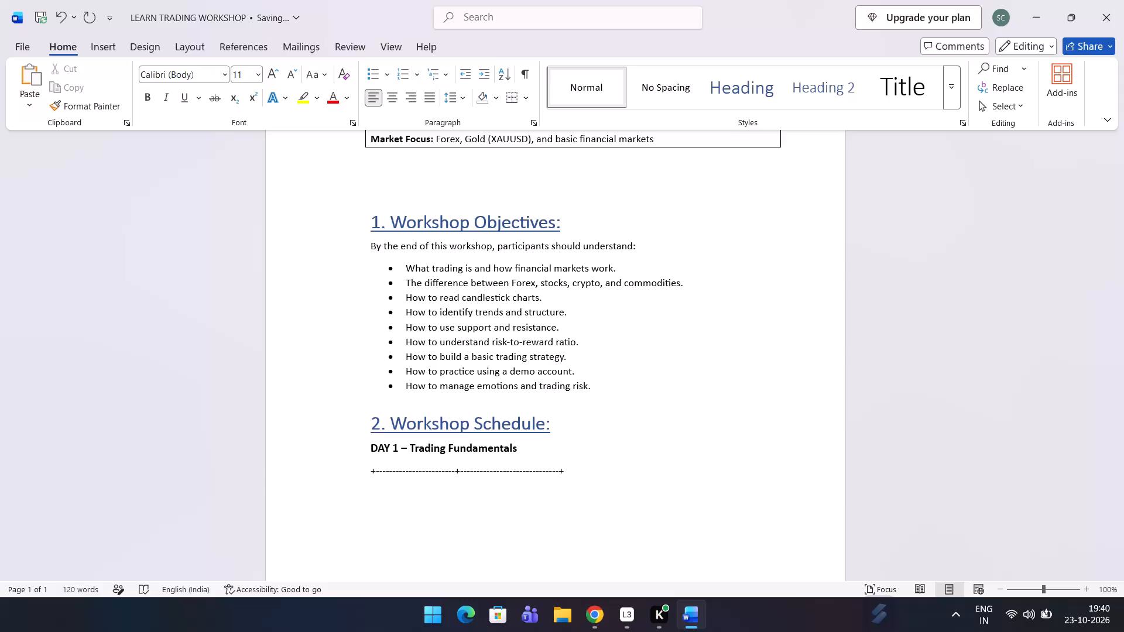
Add a third segment of dashes, the longest of the three, to the border line and close it with a plus sign.
key("minus")
key("minus")
key("minus")
key("minus")
key("minus")
key("minus")
key("minus")
key("minus")
key("minus")
key("minus")
key("minus")
key("minus")
key("minus")
key("minus")
key("minus")
key("minus")
key("minus")
key("minus")
key("minus")
key("minus")
key("plus")
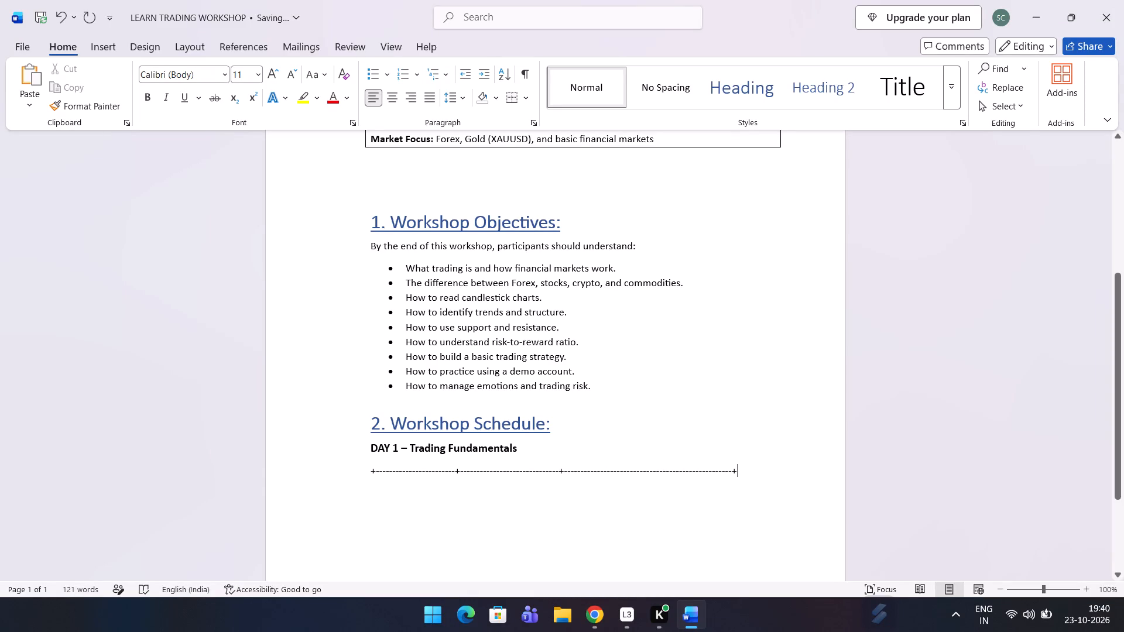
Widen the border line's columns by adding 4 dashes to the first segment and 11 dashes to the middle segment.
double_click(550, 469)
left_click(550, 469)
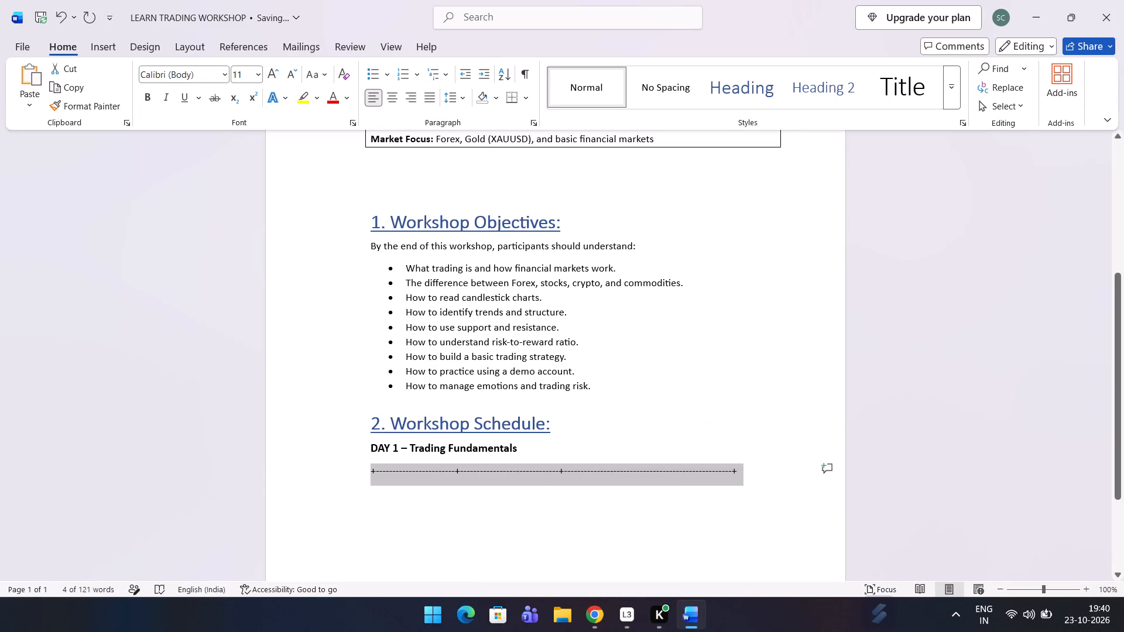
key("minus")
key("minus")
key("minus")
key("minus")
key("minus")
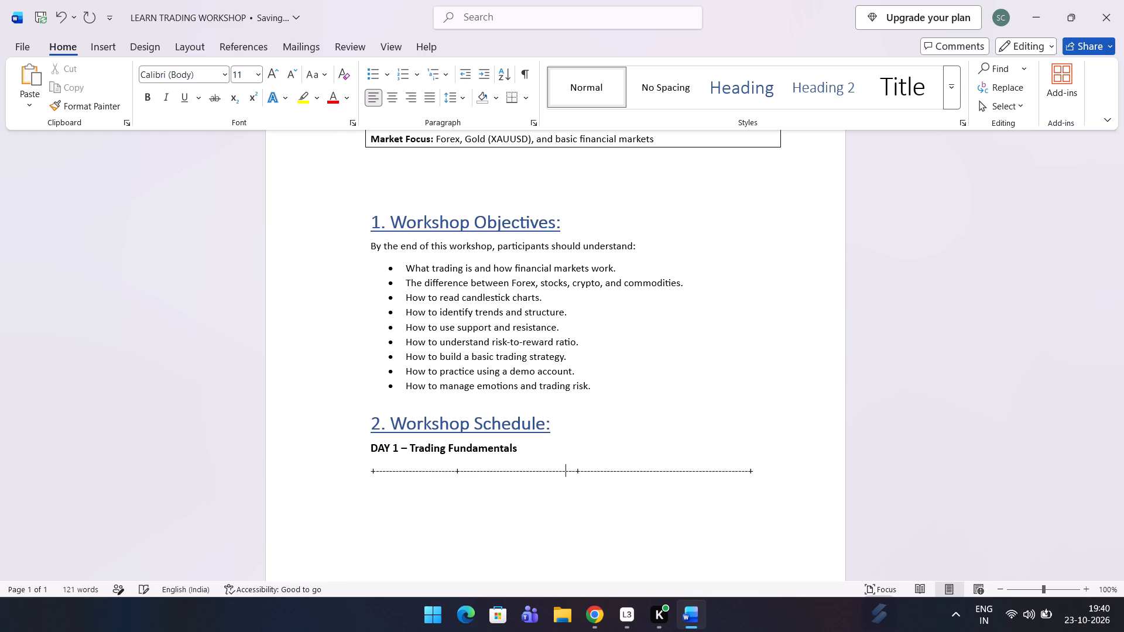
type("---")
left_click(438, 470)
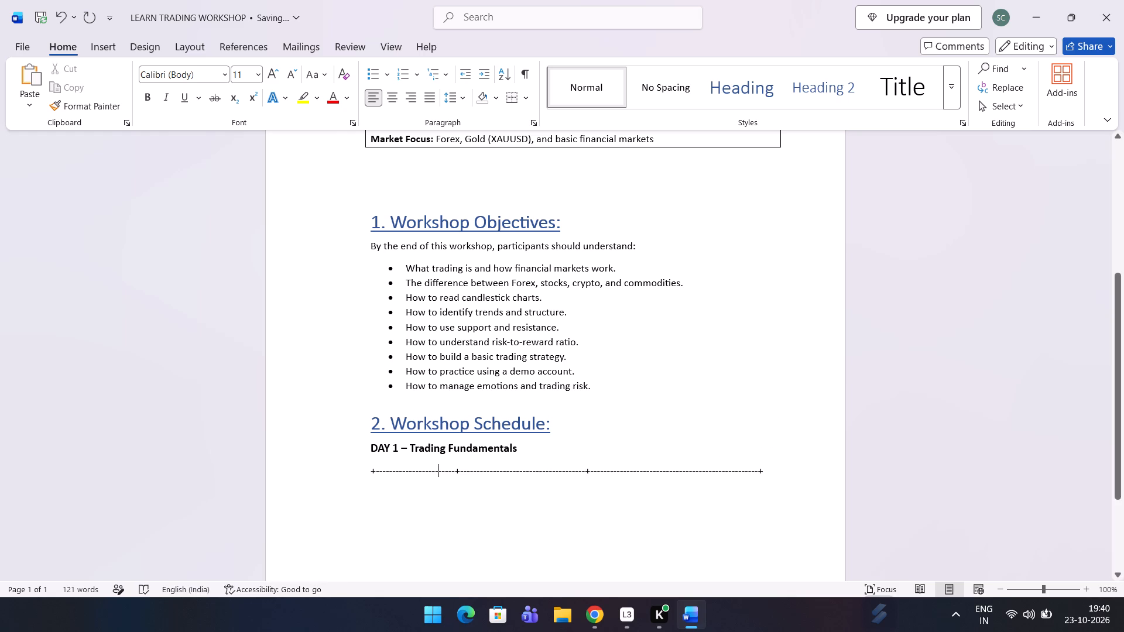
type("----")
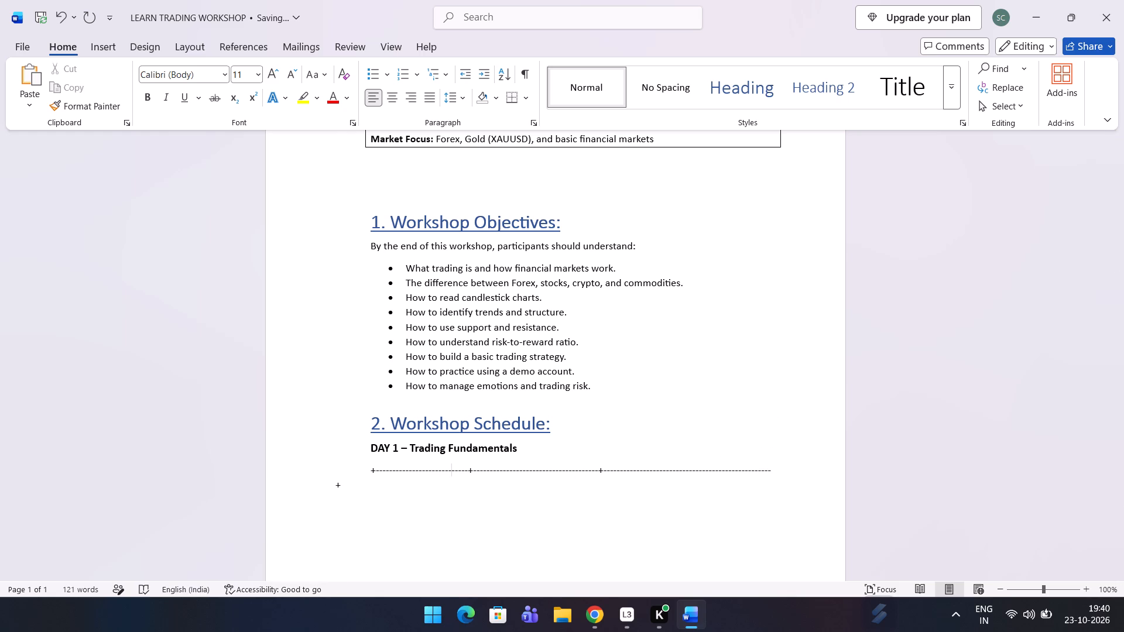
left_click(582, 479)
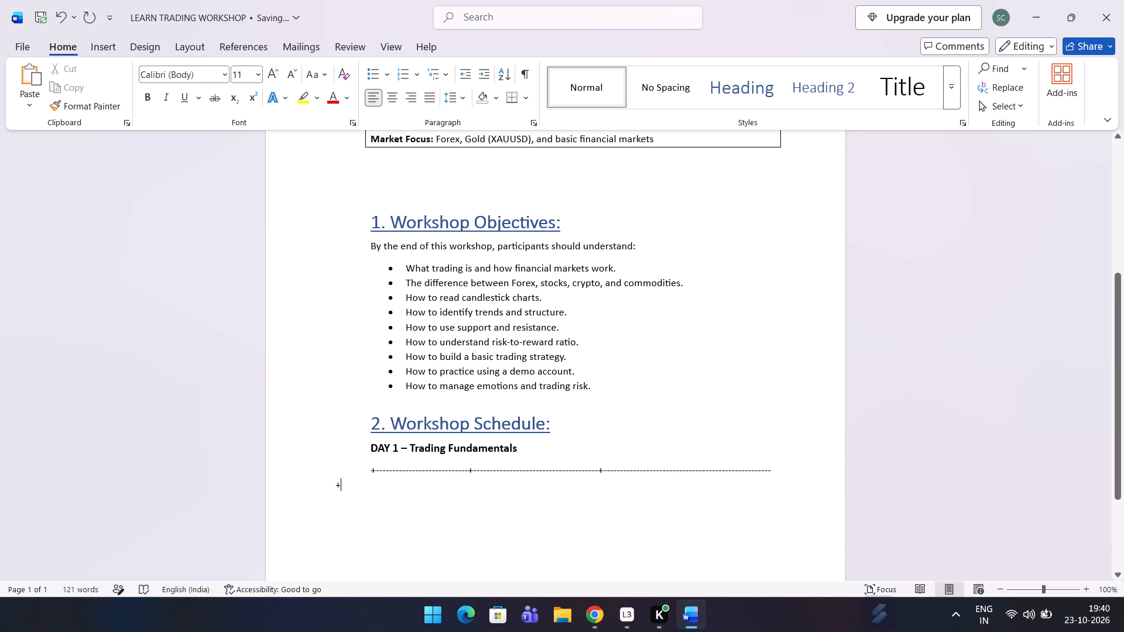
left_click(584, 472)
type("---")
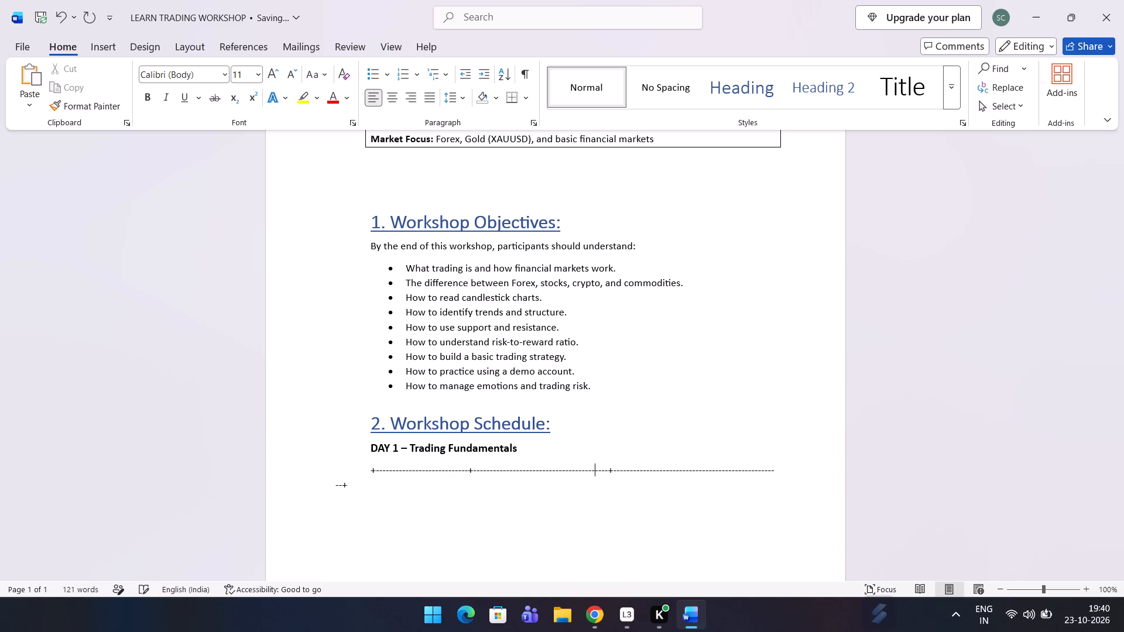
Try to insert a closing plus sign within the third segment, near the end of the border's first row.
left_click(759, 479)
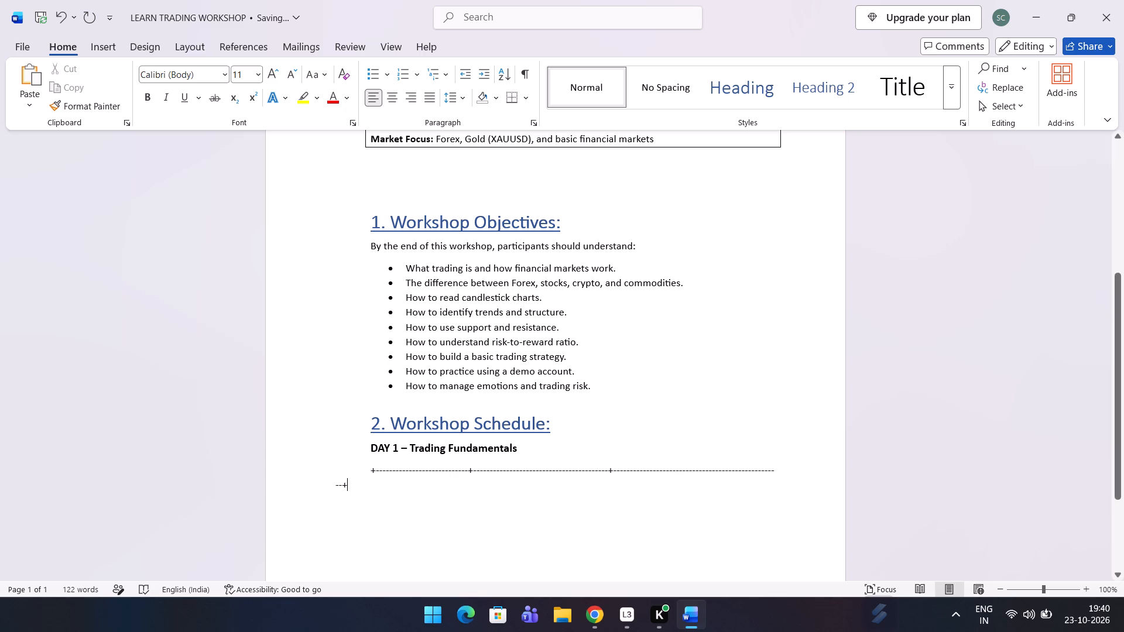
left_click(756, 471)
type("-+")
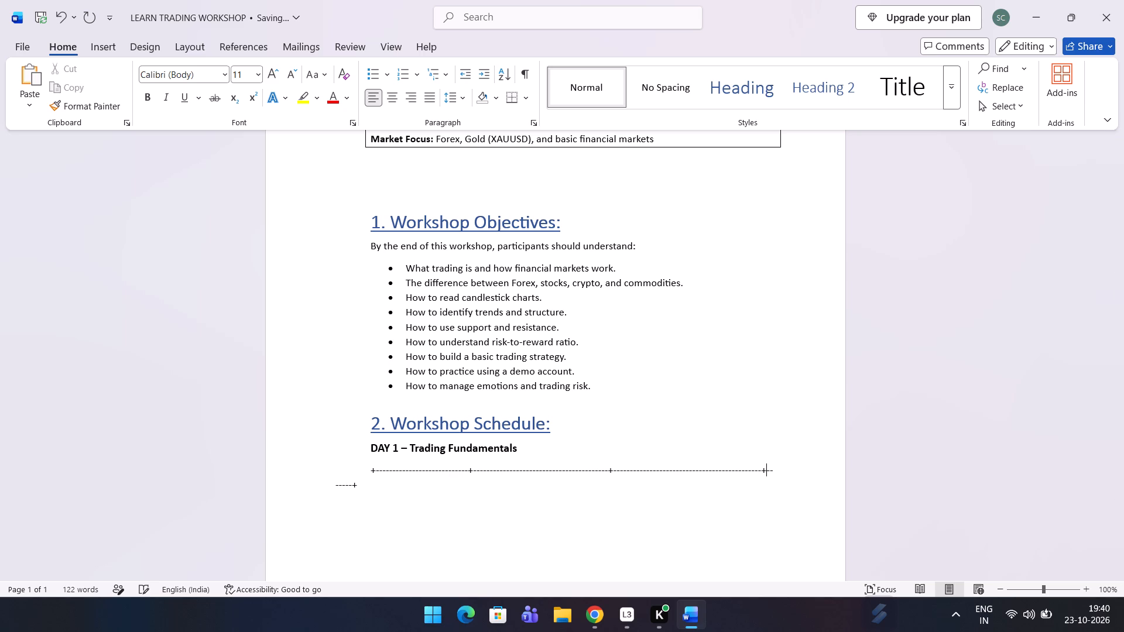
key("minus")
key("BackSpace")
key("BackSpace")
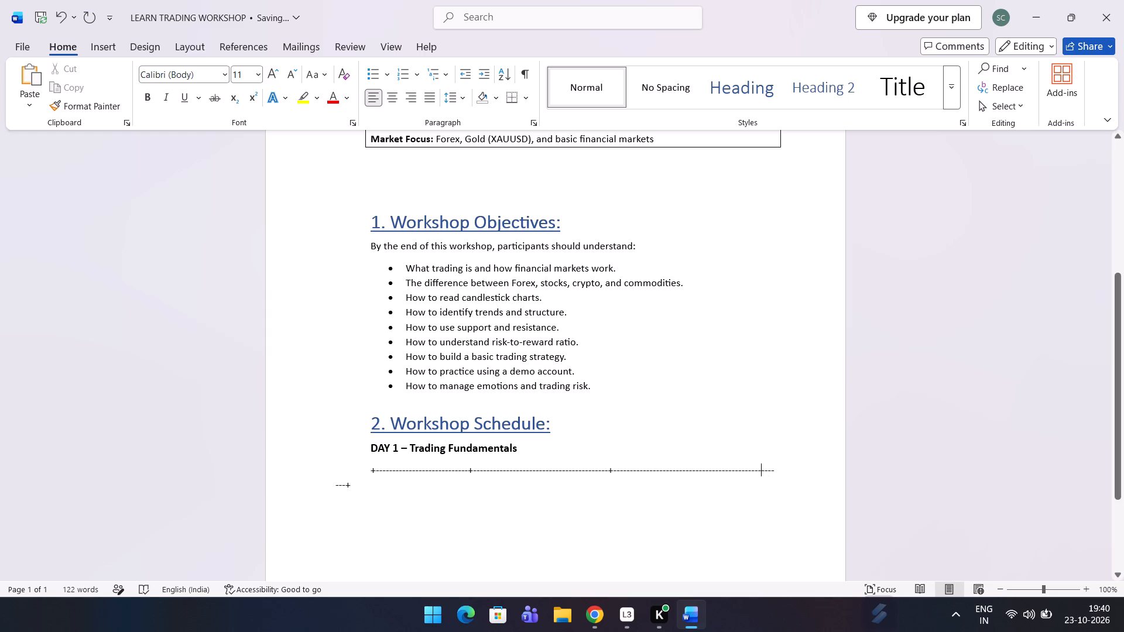
Delete the dashes that wrap onto the second row before the border's closing plus sign.
left_click(781, 473)
key("plus")
key("BackSpace")
key("BackSpace")
key("BackSpace")
key("BackSpace")
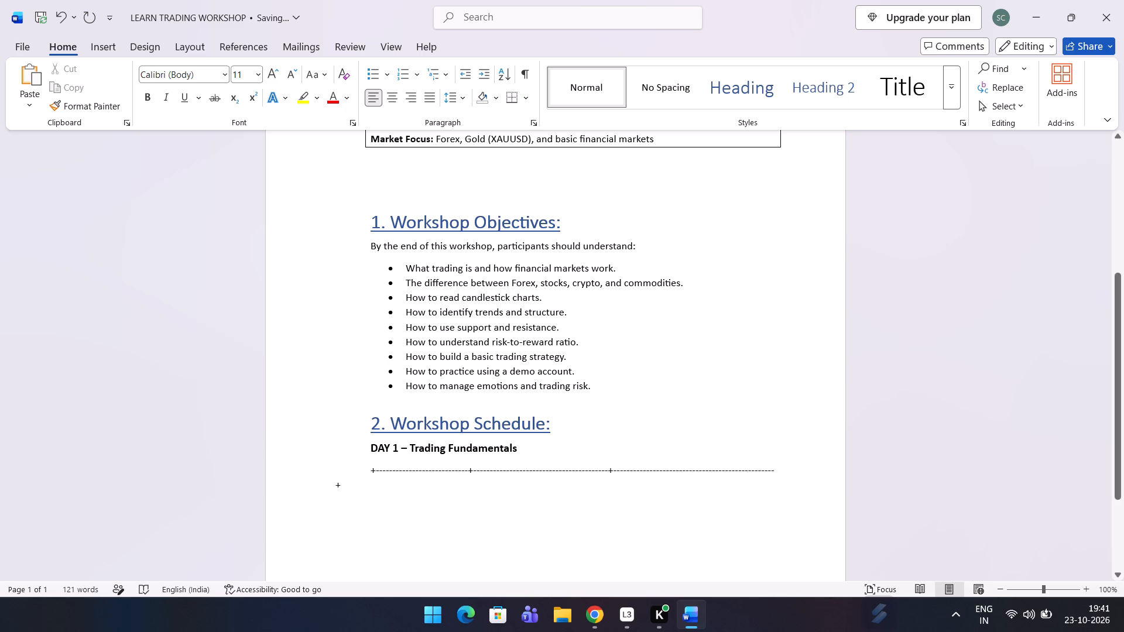
Shorten the border line's third dash segment so that its closing plus sign fits at the end of the first row.
left_click(786, 473)
key("plus")
left_click(347, 481)
key("BackSpace")
key("BackSpace")
key("plus")
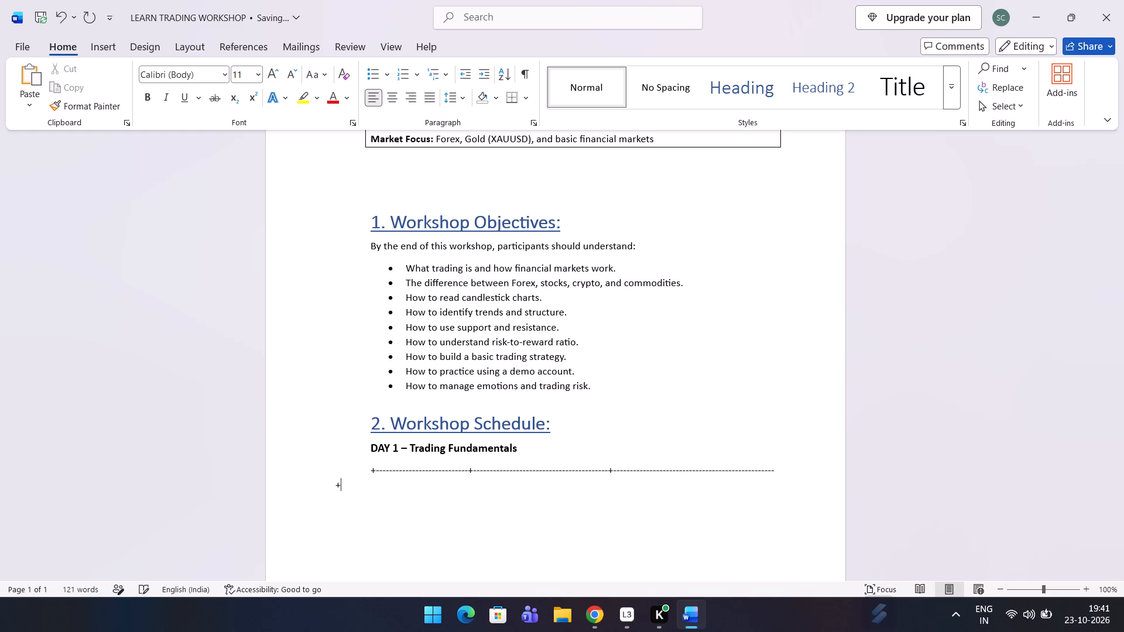
key("BackSpace")
key("BackSpace")
key("plus")
key("BackSpace")
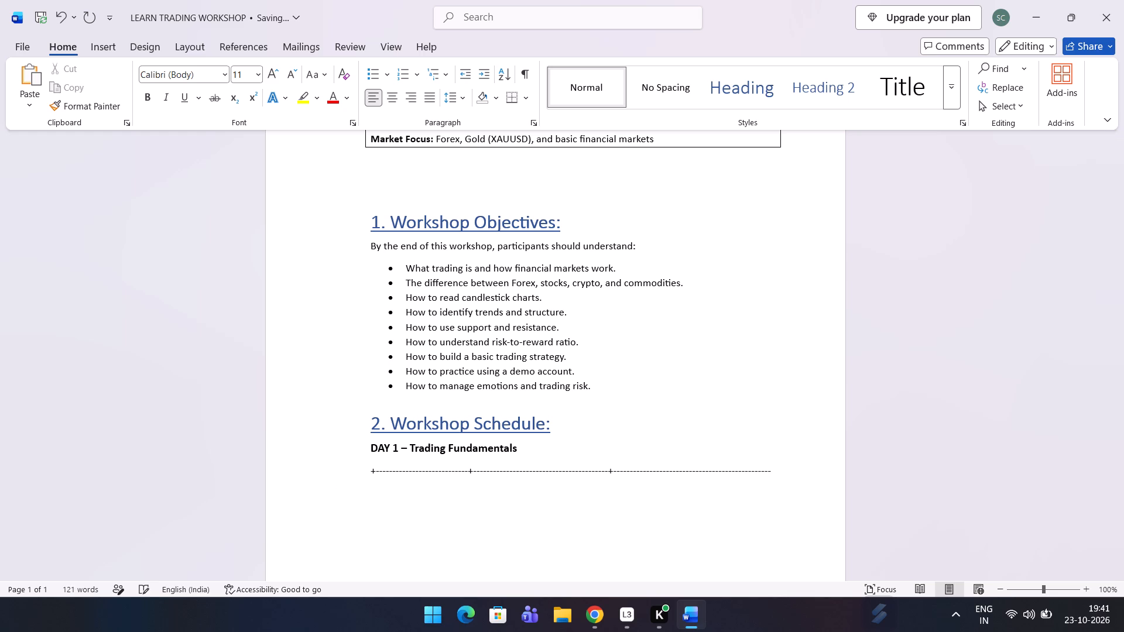
key("BackSpace")
key("plus")
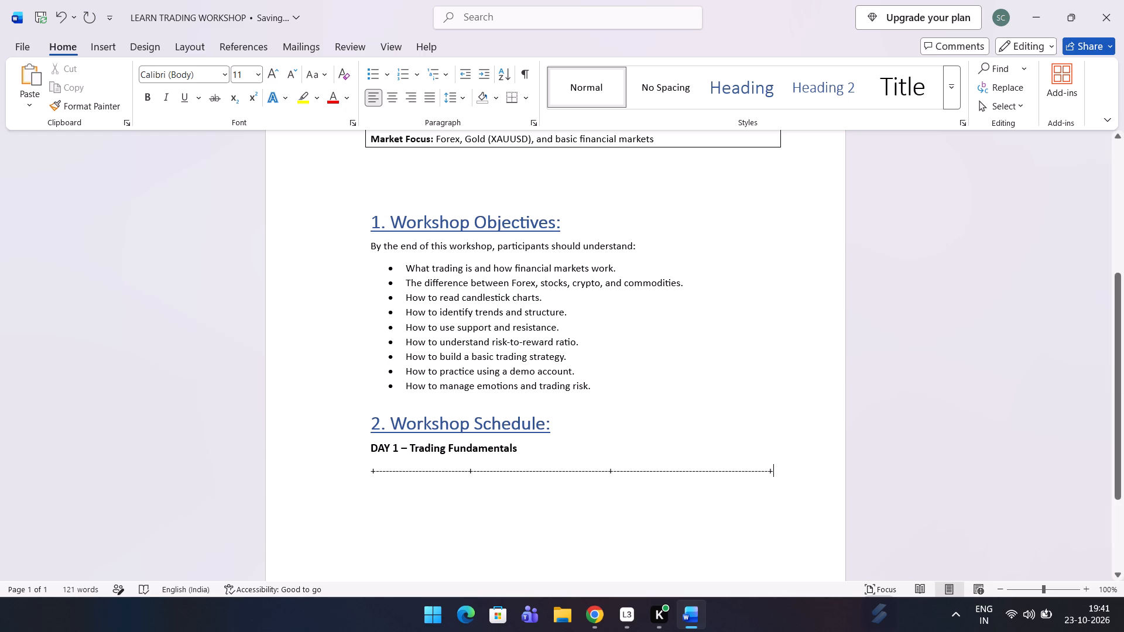
Convert the plus-and-dash border line into a three-column table and add four more rows below the first.
key("Return")
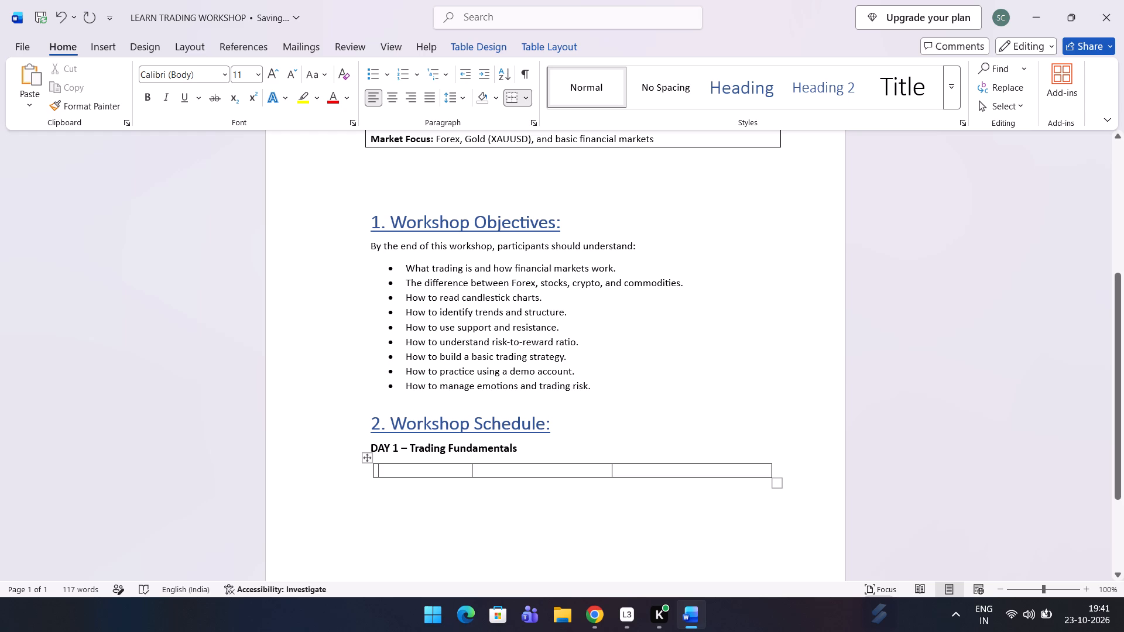
left_click(369, 476)
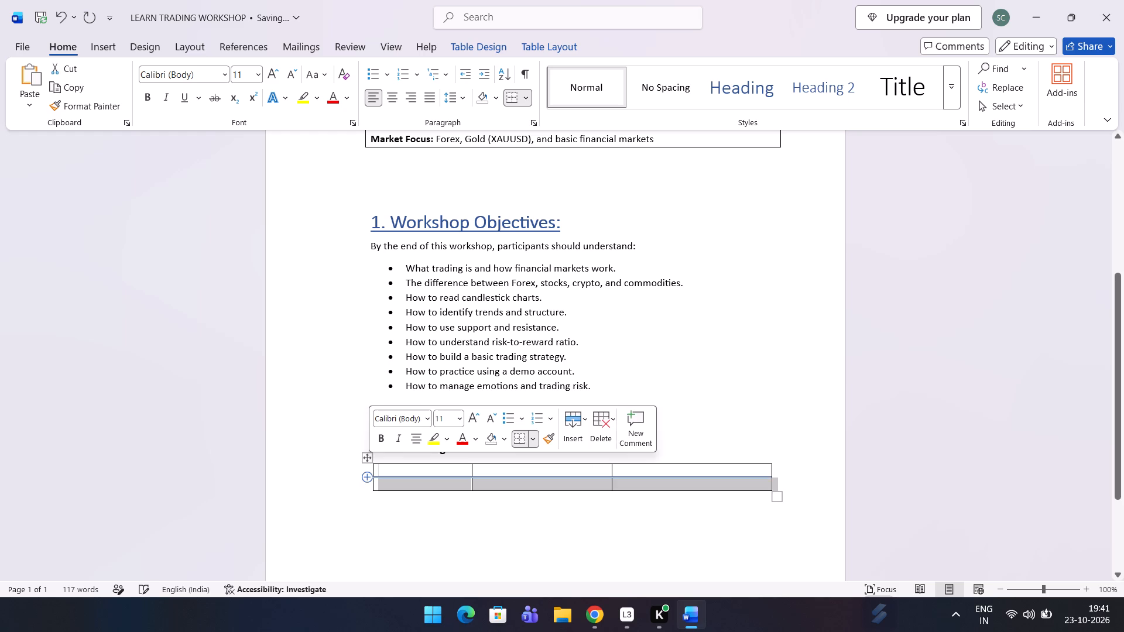
left_click(366, 475)
left_click(366, 475)
left_click(366, 475)
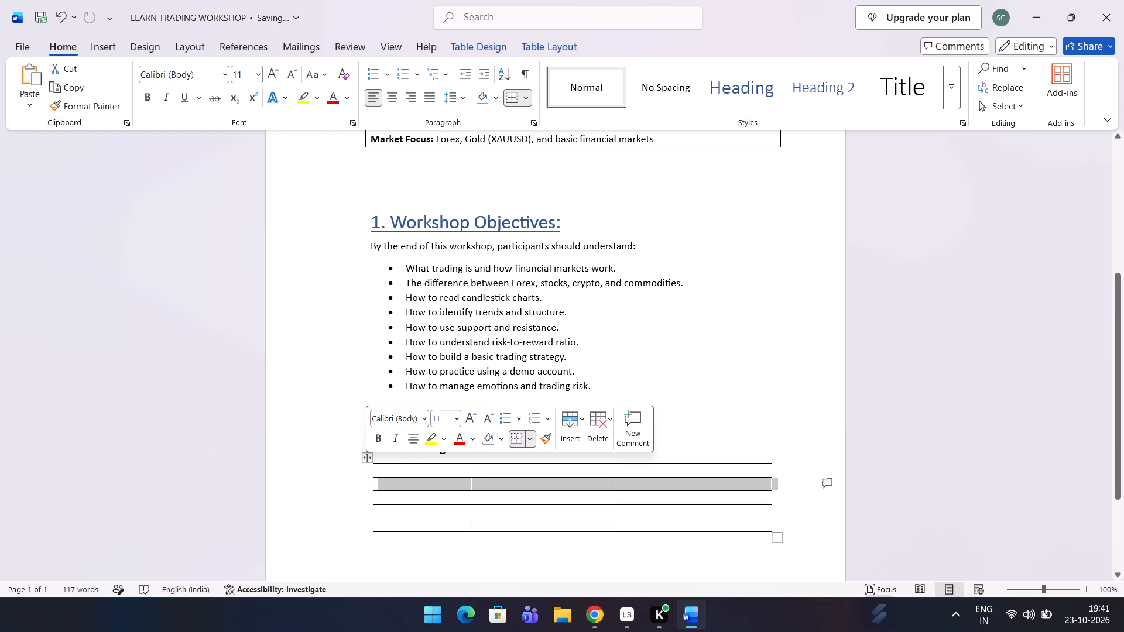
left_click(704, 383)
Enter the column headings "Time", "Topic" and "What you learn" in the table's first row.
left_click(381, 471)
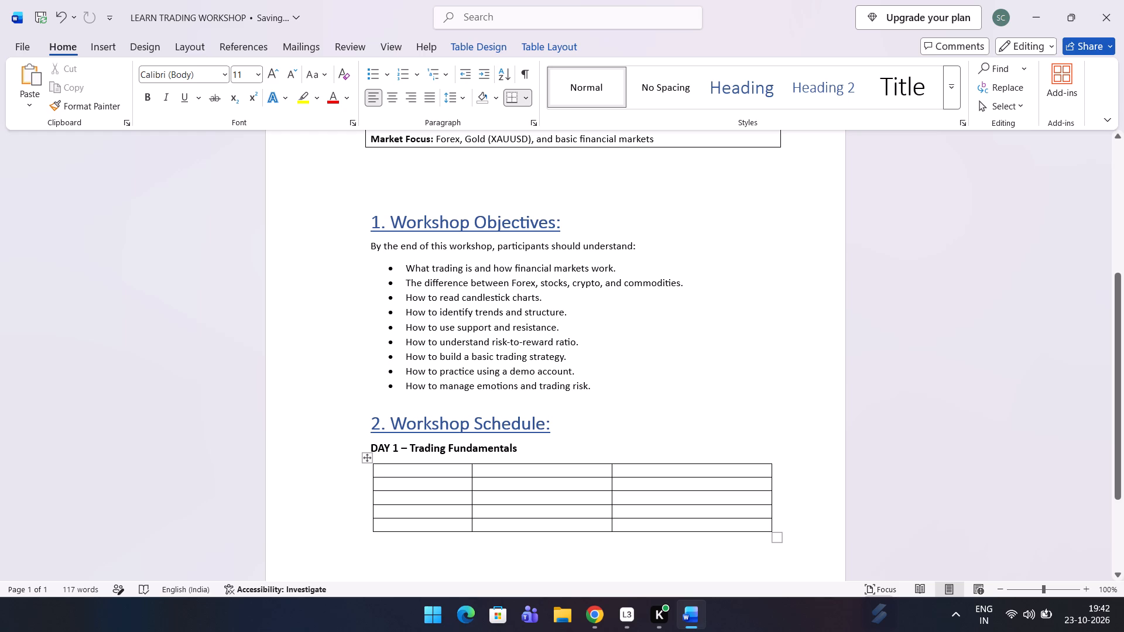
key("t")
key("e")
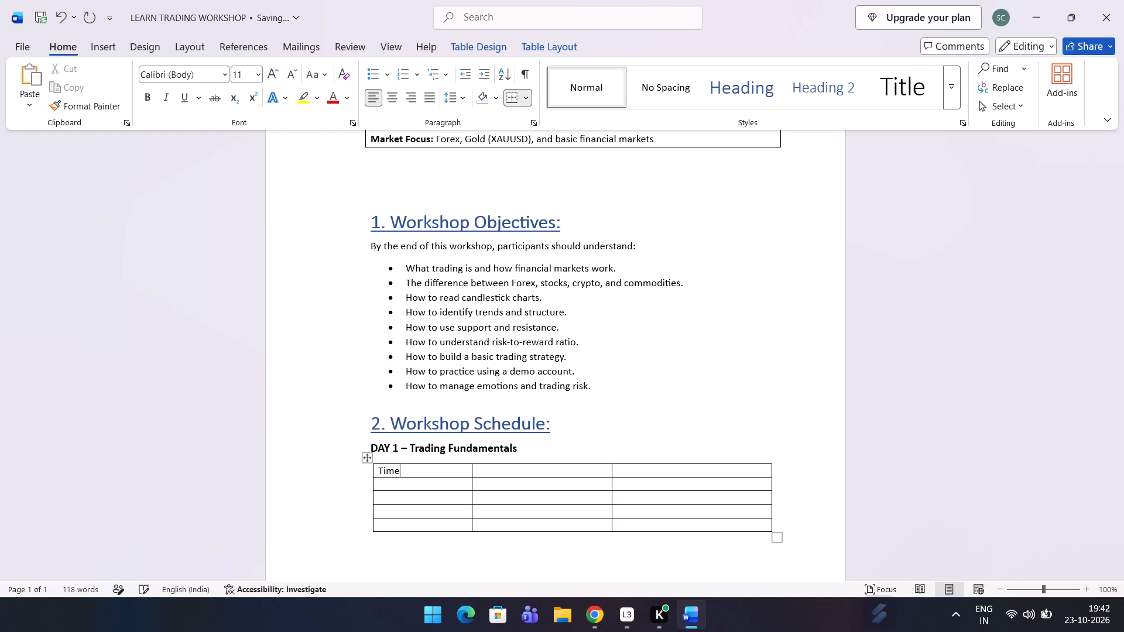
double_click(503, 470)
left_click(649, 473)
key("BackSpace")
key("BackSpace")
key("BackSpace")
type("hat")
key("space")
type("you learn")
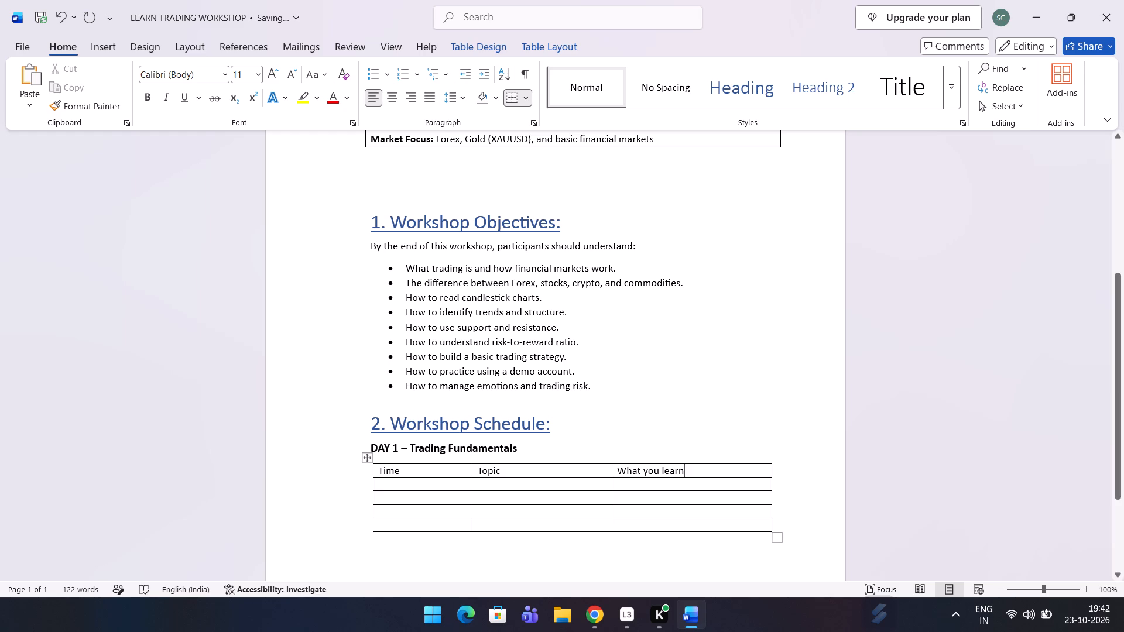
Format the table's heading row with bold white text on blue cell shading.
left_click_drag(422, 471, 389, 474)
left_click_drag(389, 474, 687, 458)
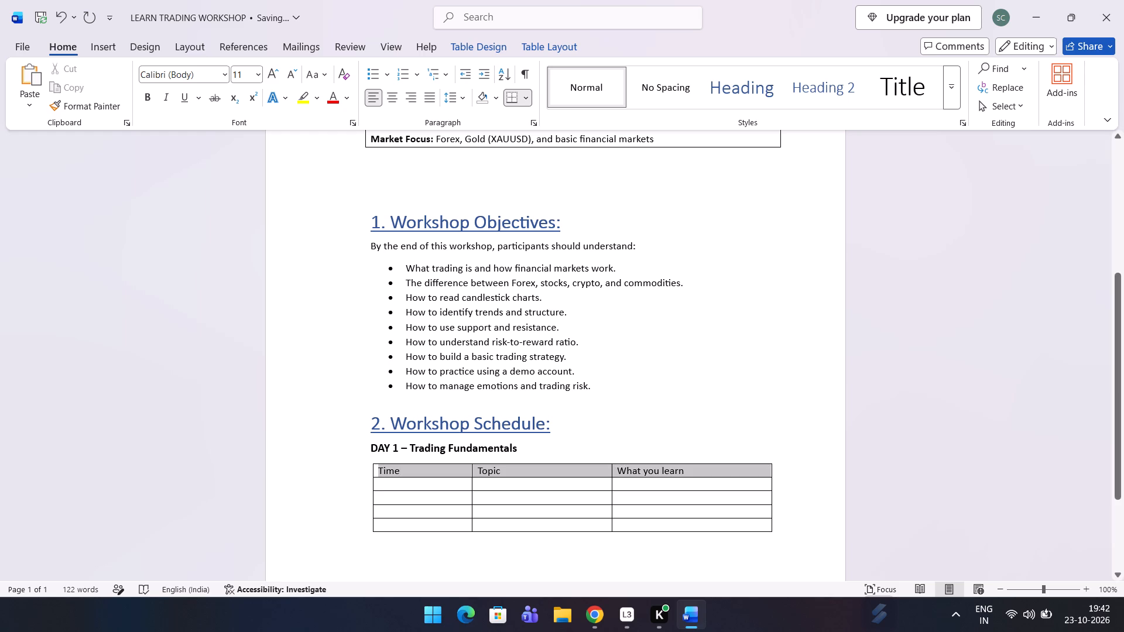
left_click_drag(687, 458, 712, 463)
left_click(729, 442)
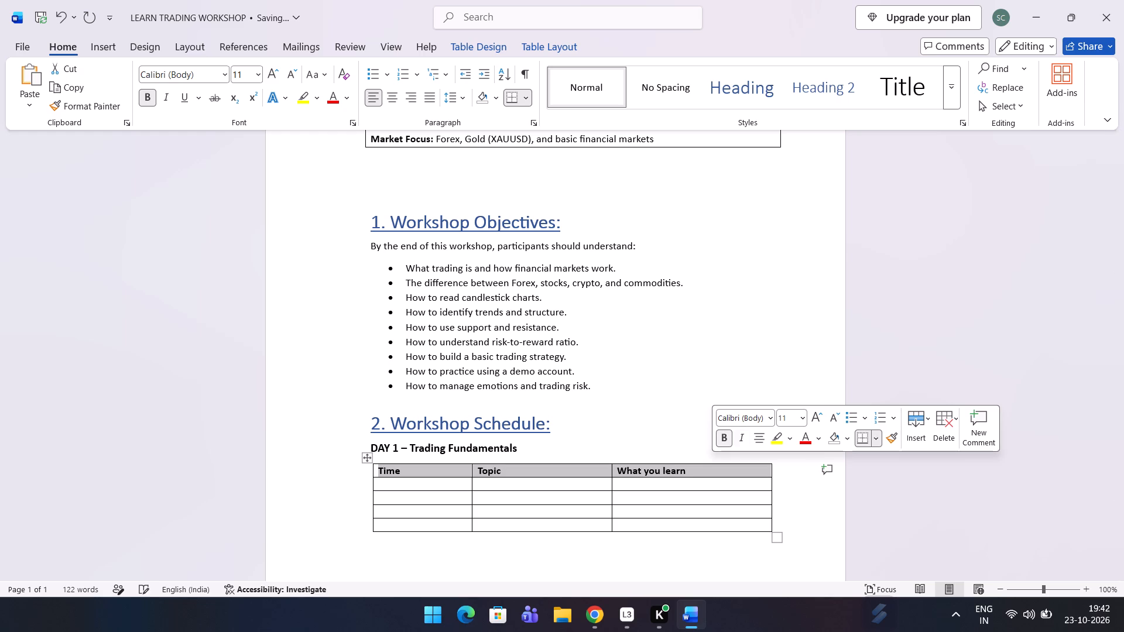
left_click(821, 435)
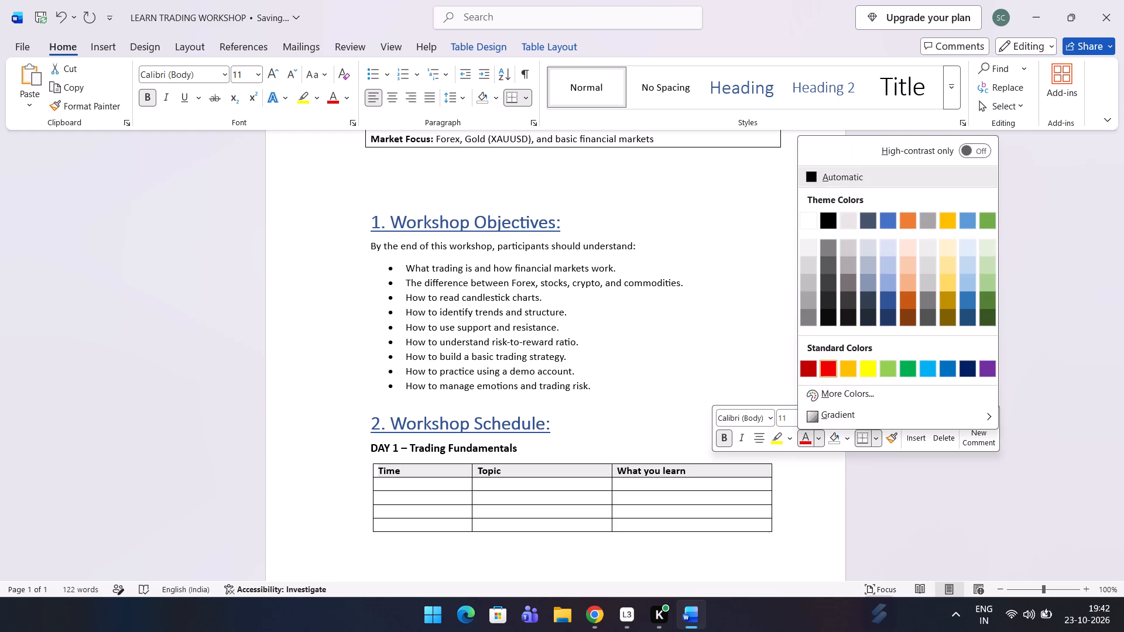
left_click(807, 225)
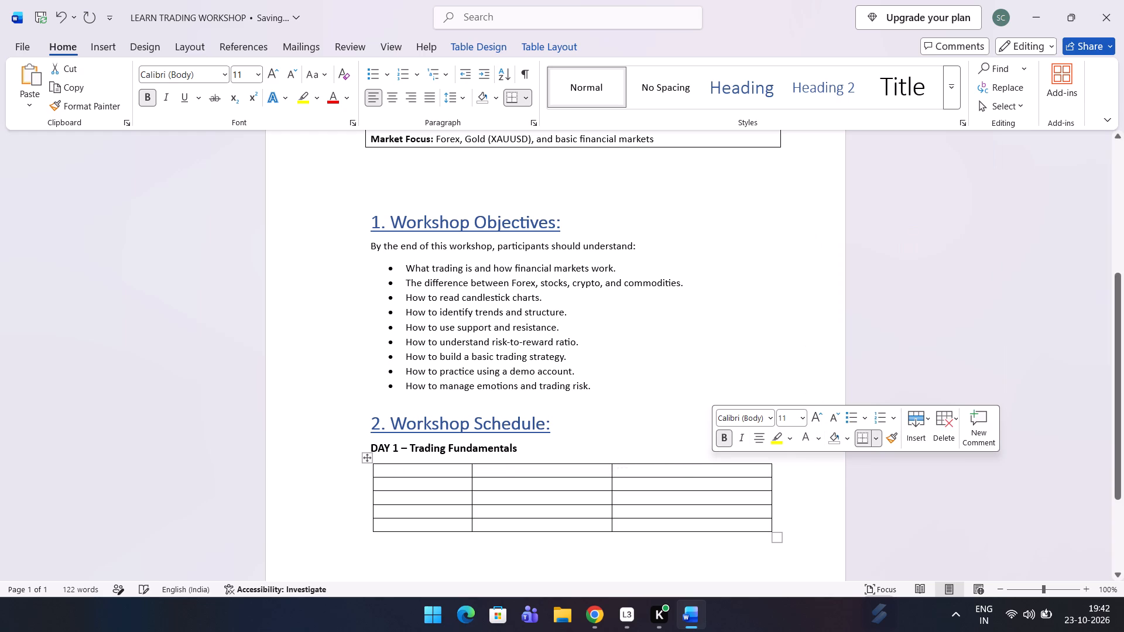
left_click(851, 437)
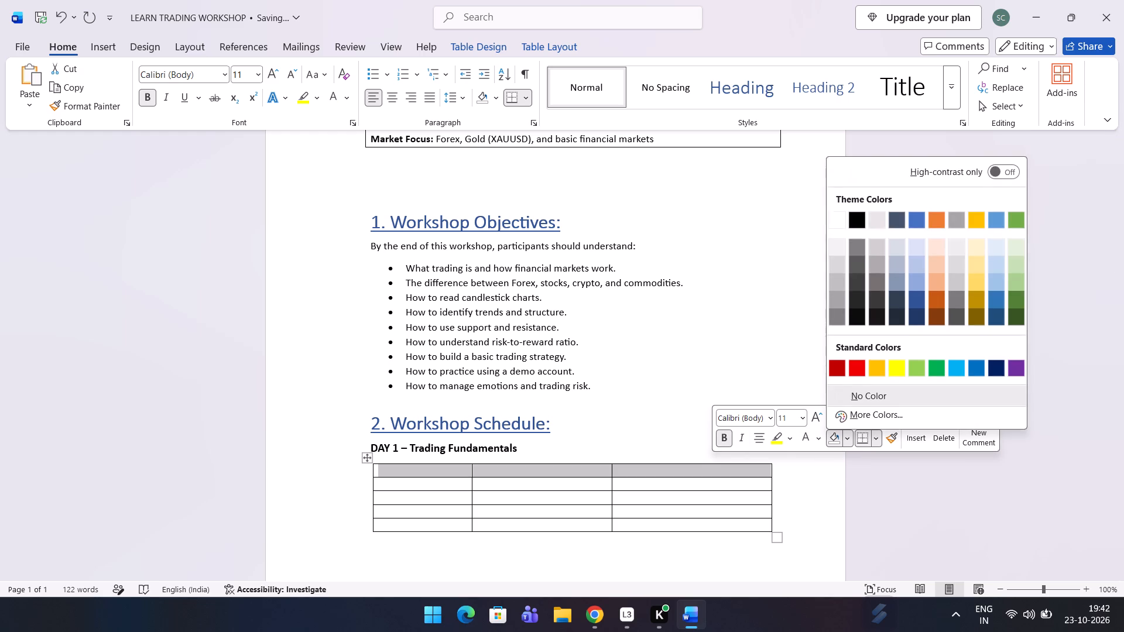
left_click(915, 223)
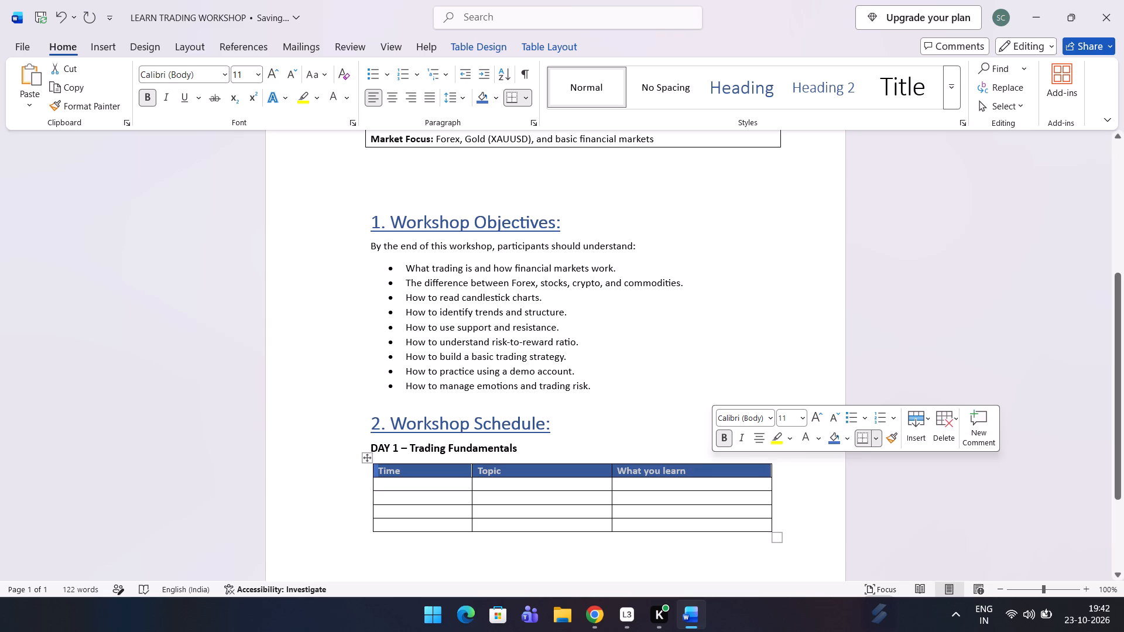
Enter "10.00-10.30 AM" in the Time column of the first row below the headings.
left_click(429, 493)
left_click(404, 488)
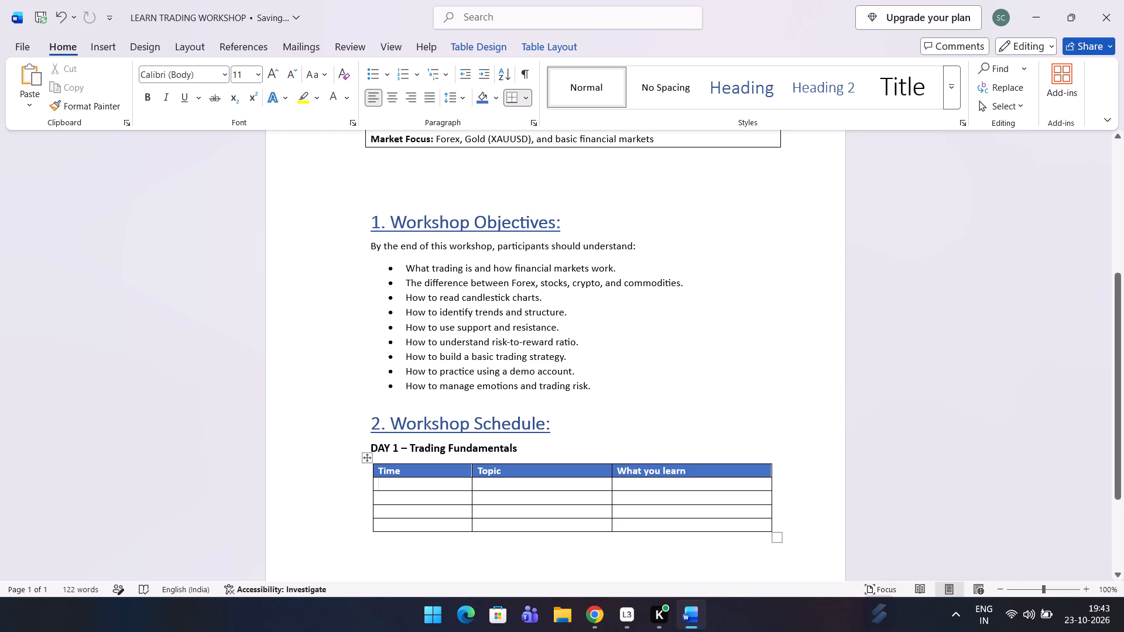
type("10")
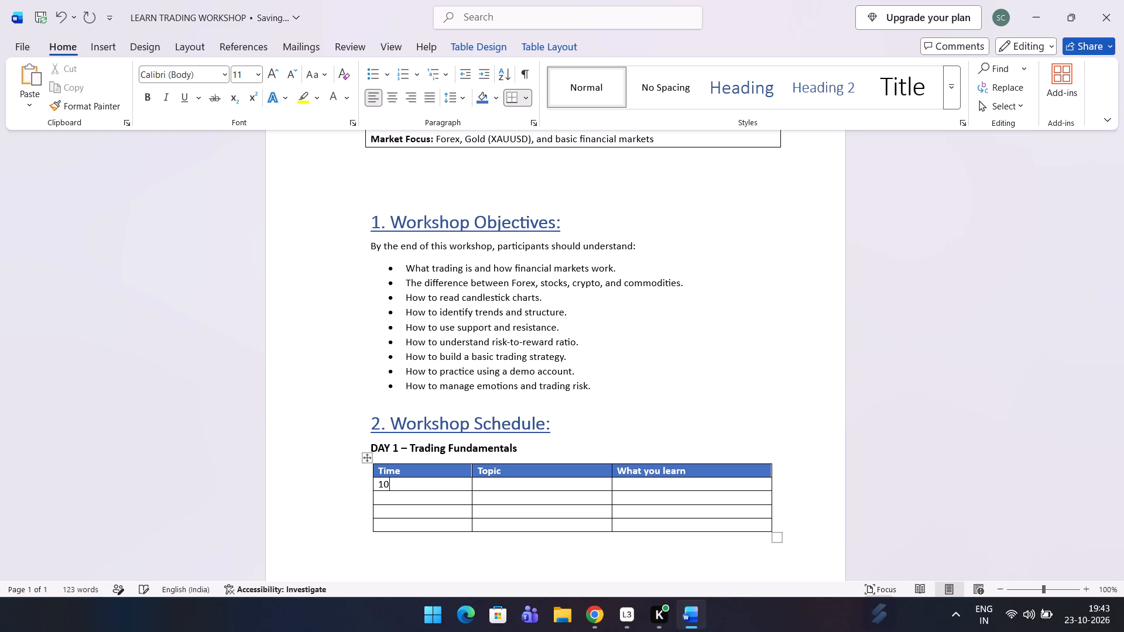
type(".00")
key("minus")
type("10.30")
key("a")
key("m")
Enter "Introduction of Trading" as the topic for the 10.00-10.30 AM row.
left_click(503, 486)
type("troduction")
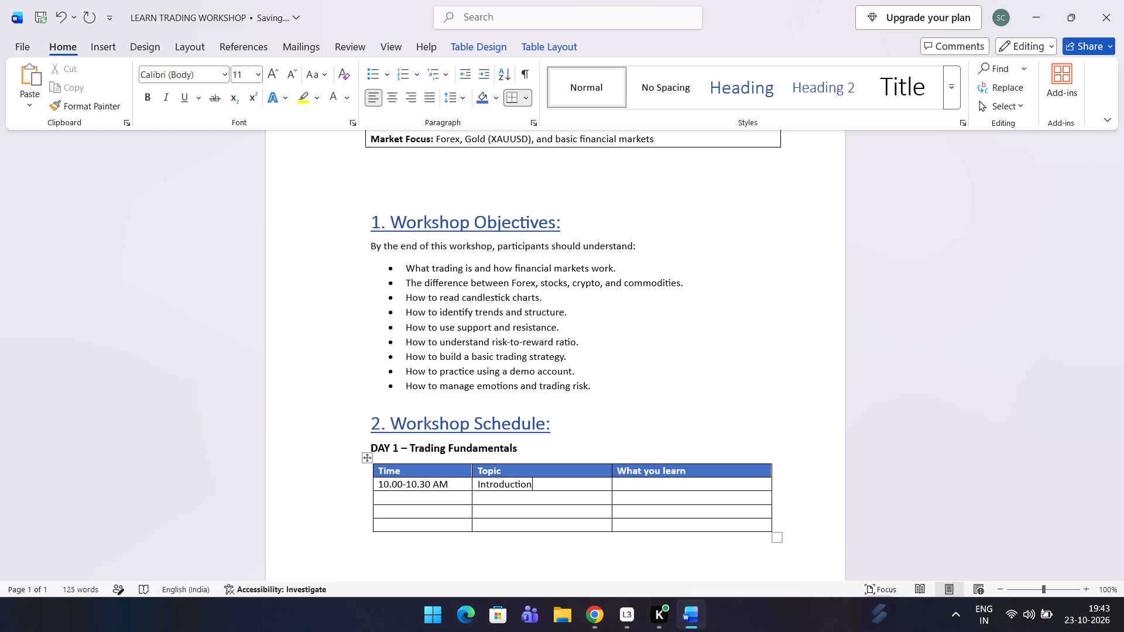
key("BackSpace")
type("of")
key("space")
type("ding")
left_click(532, 487)
key("space")
Enter "What trading is and how markets work" under What you learn for the 10.00-10.30 AM row.
left_click(624, 485)
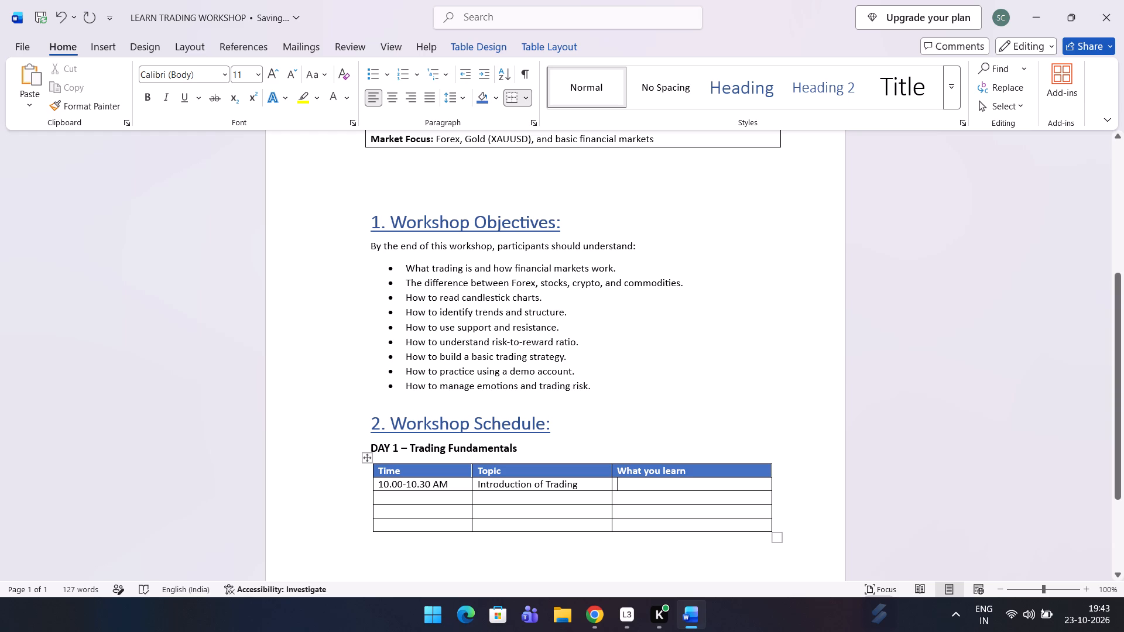
key("BackSpace")
key("BackSpace")
key("BackSpace")
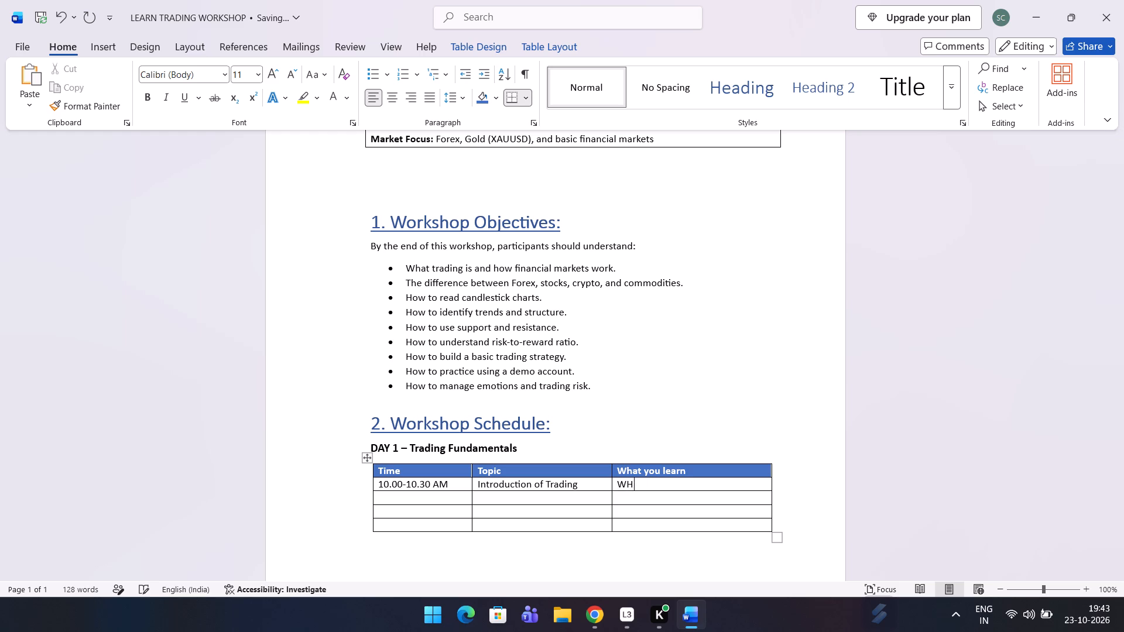
type("hat")
key("space")
type("tra")
type("ding")
key("space")
type("is and")
key("space")
type("how")
key("space")
type("markets")
key("space")
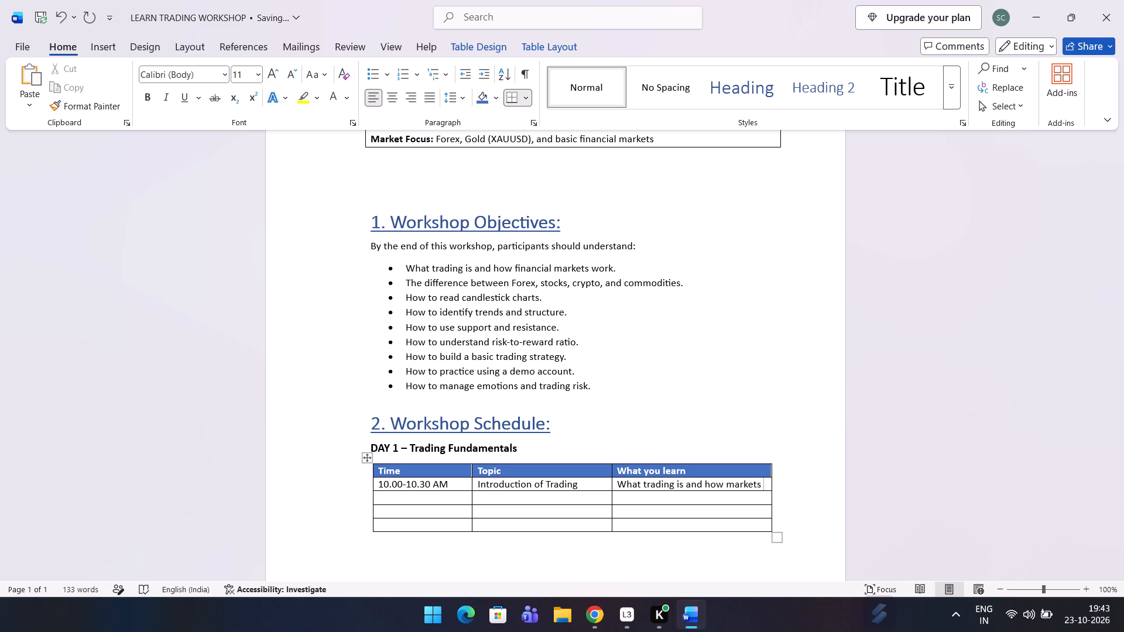
type("work")
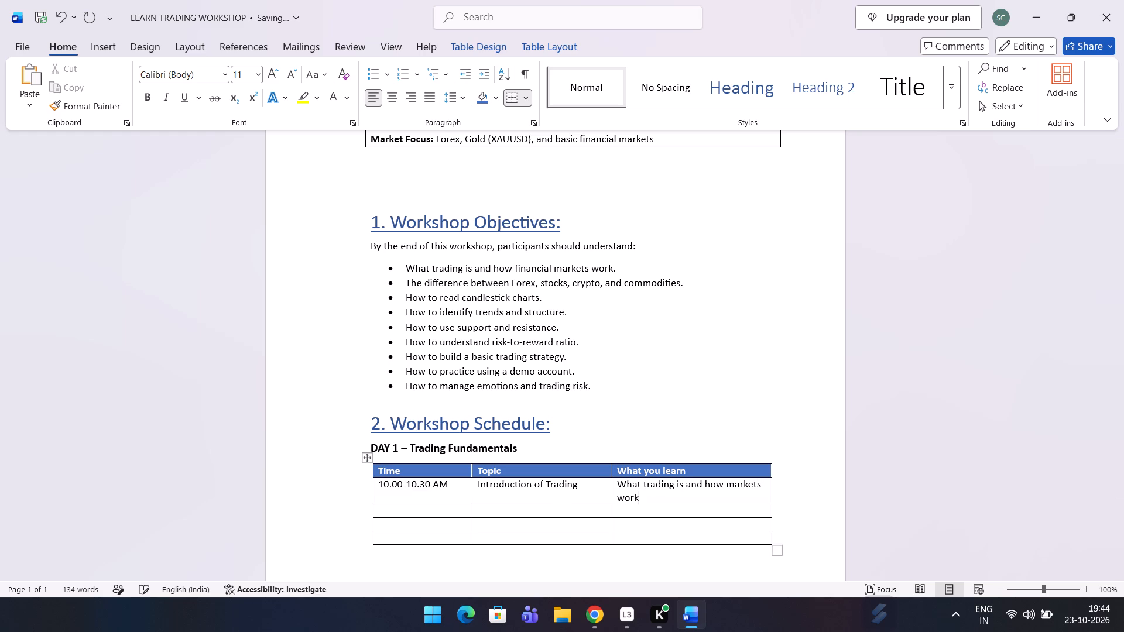
Enter "10.30-11.00 AM" in the Time column of the second row below the headings.
left_click(393, 507)
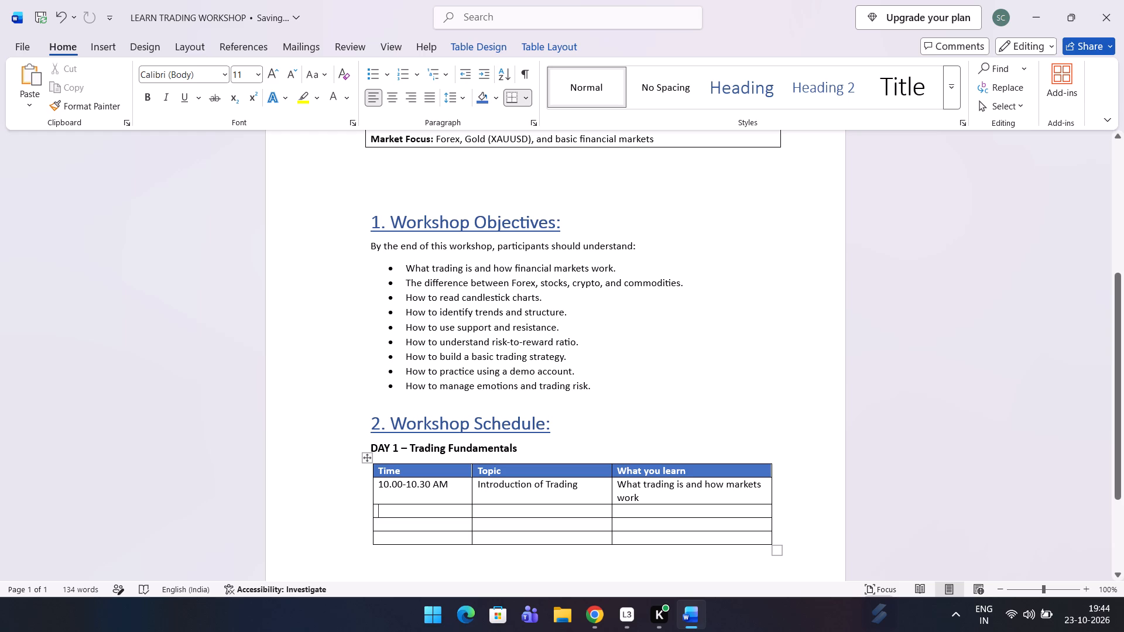
left_click(388, 511)
key("1")
type("0.30")
key("minus")
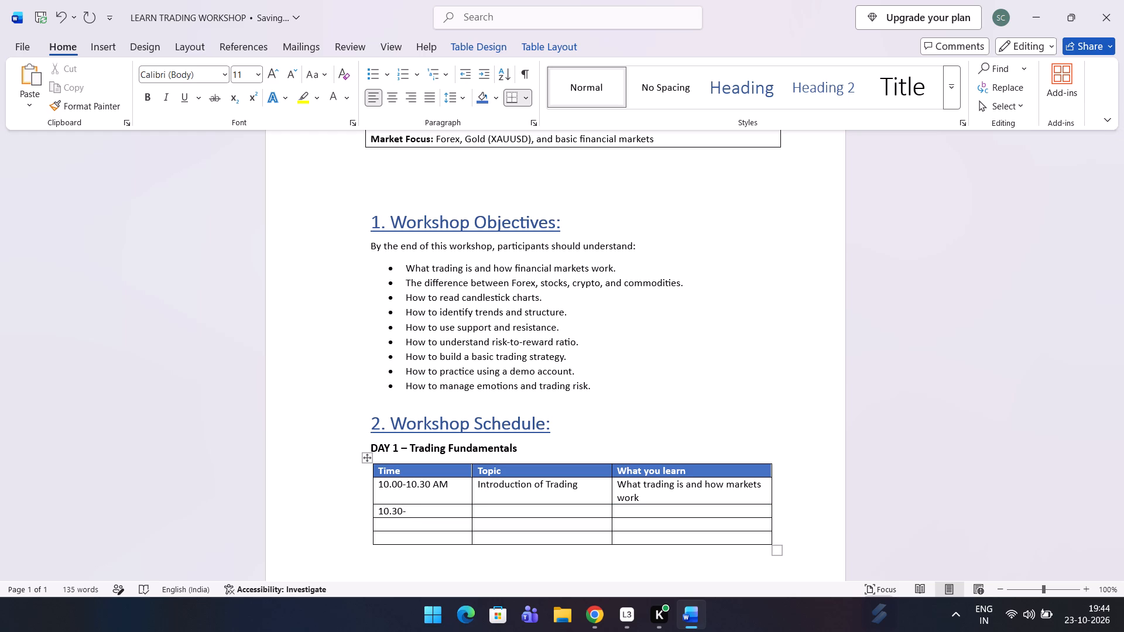
type("11.00")
key("space")
Enter "Types of Market" as the topic for the 10.30-11.00 AM row.
left_click(490, 509)
type("MA")
key("BackSpace")
type("arket")
Enter "Forex, Gold, Crypto," under What you learn for the 10.30-11.00 AM row.
left_click(623, 513)
key("a")
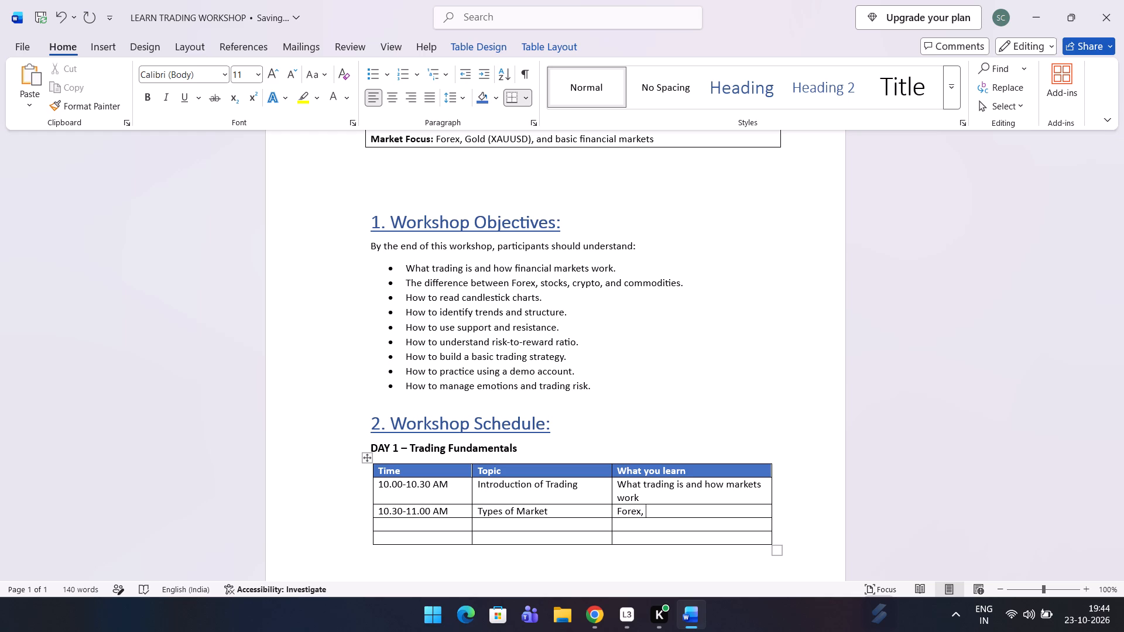
key("g")
type("old,")
key("space")
type("rypto")
type(",")
key("space")
Enter "11.00-11.45 AM" in the Time column of the third row below the headings.
left_click(405, 526)
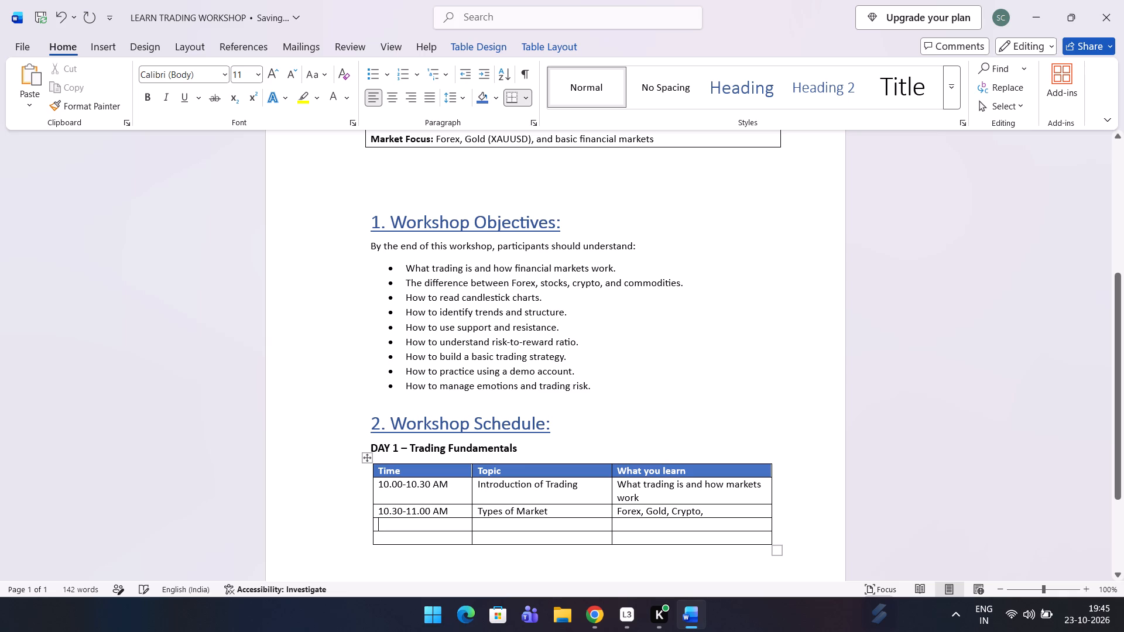
type("11")
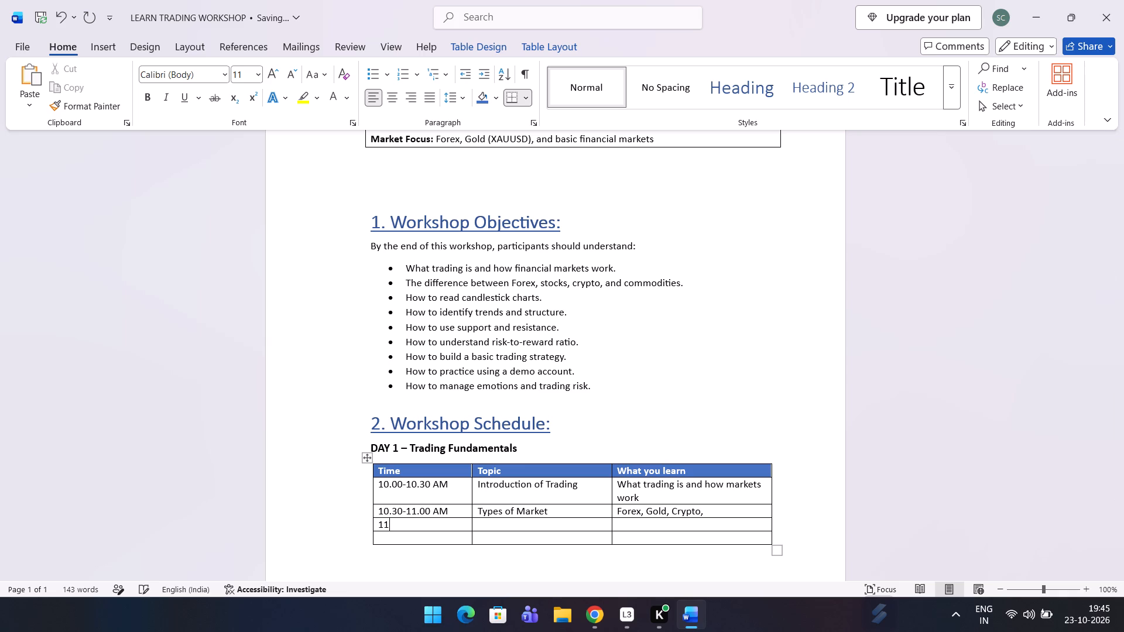
type(".00-11.4")
type("5")
key("space")
Enter "Candlestick Basics" as the topic for the 11.00-11.45 AM row.
left_click(491, 524)
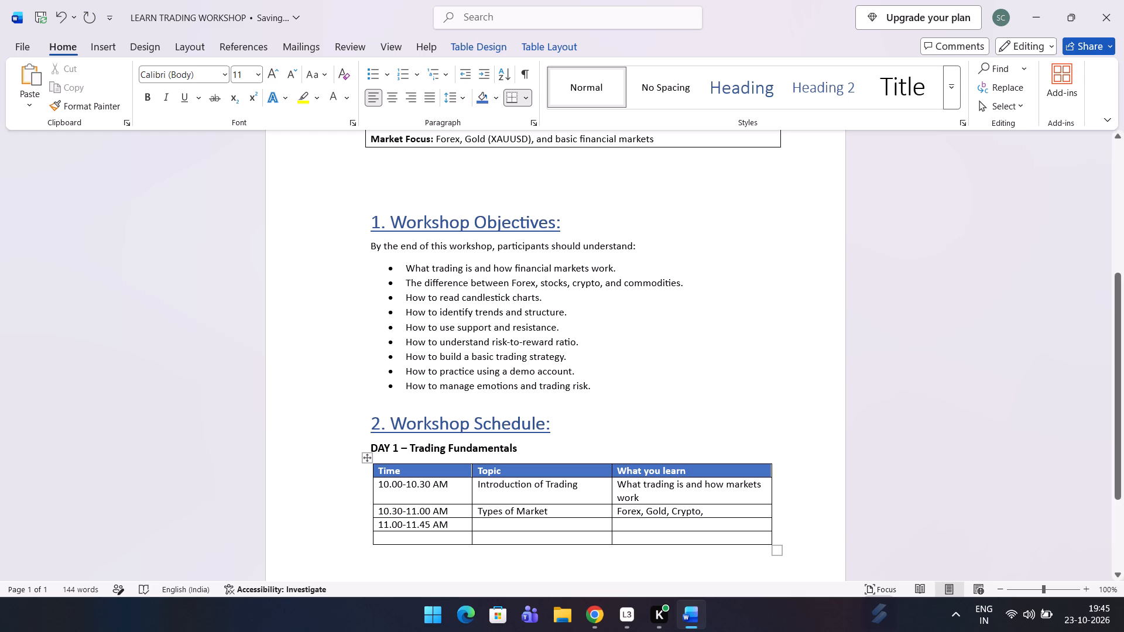
type("andel")
key("BackSpace")
key("BackSpace")
type("les")
type("tick")
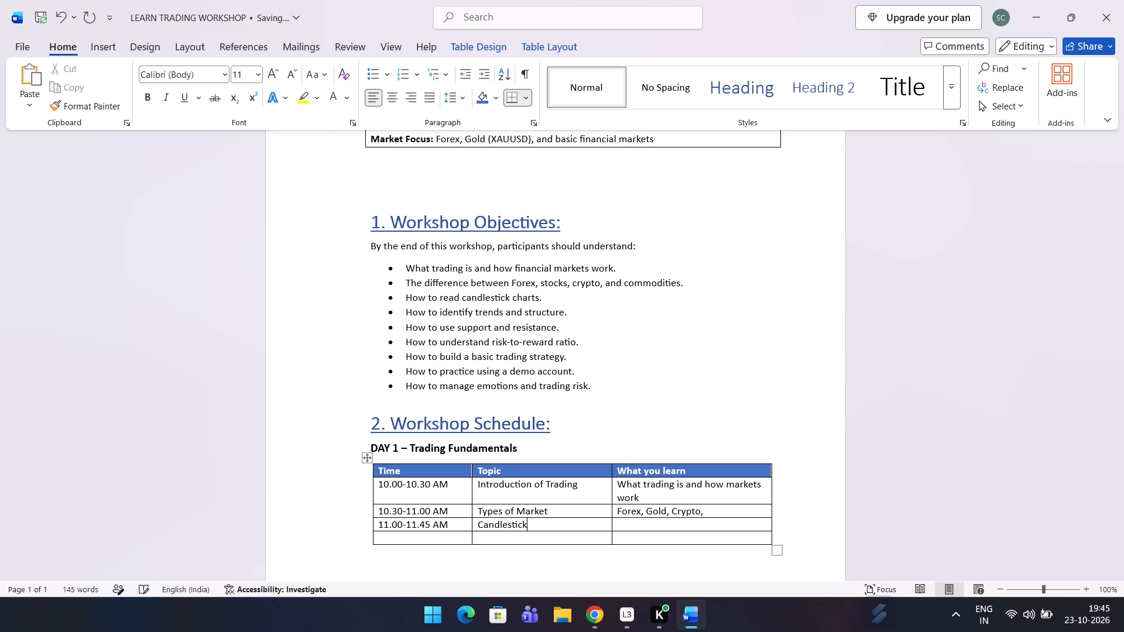
key("space")
type("as")
key("i")
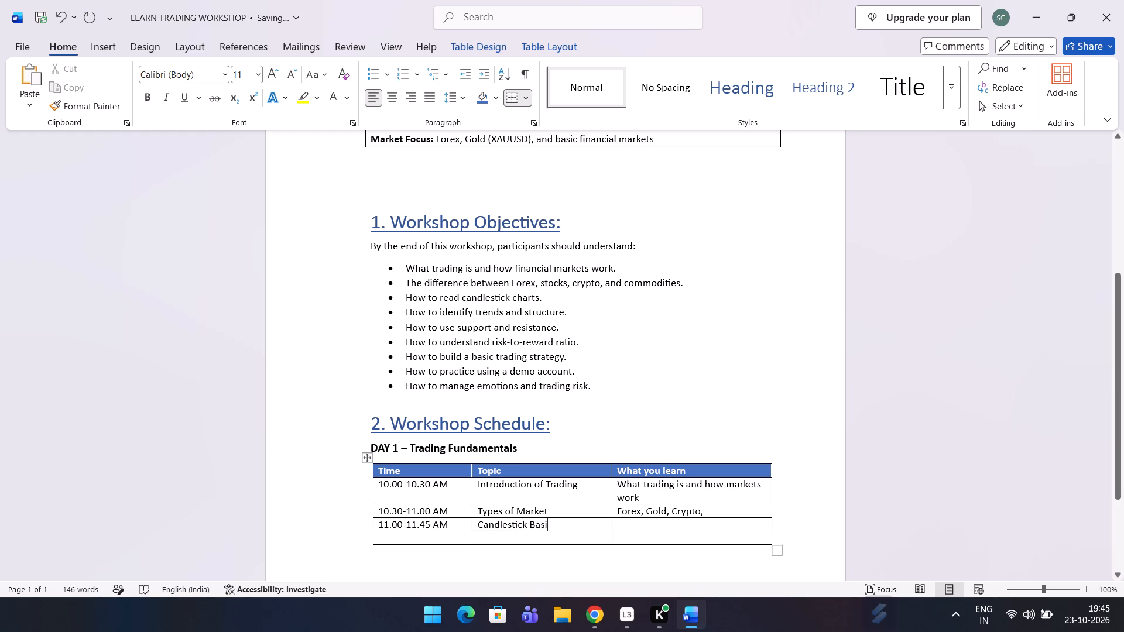
type("cs")
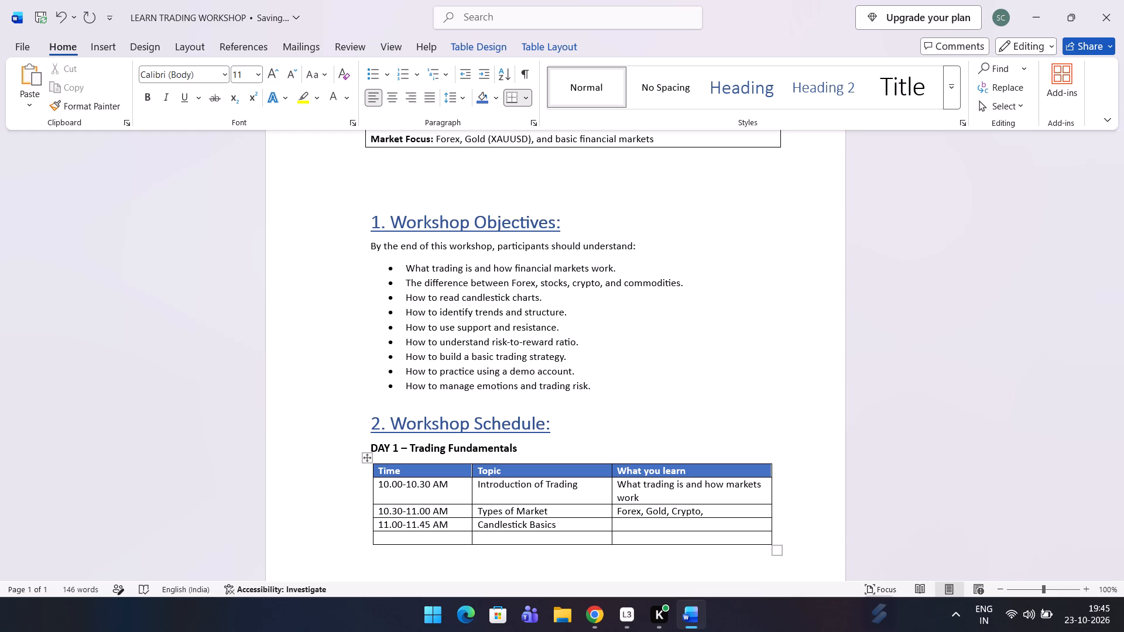
Enter "How to read candles and price movements" under What you learn for the 11.00-11.45 AM row.
left_click(629, 525)
type("reaad candels")
key("space")
key("BackSpace")
key("BackSpace")
key("BackSpace")
key("BackSpace")
key("BackSpace")
key("BackSpace")
key("BackSpace")
key("BackSpace")
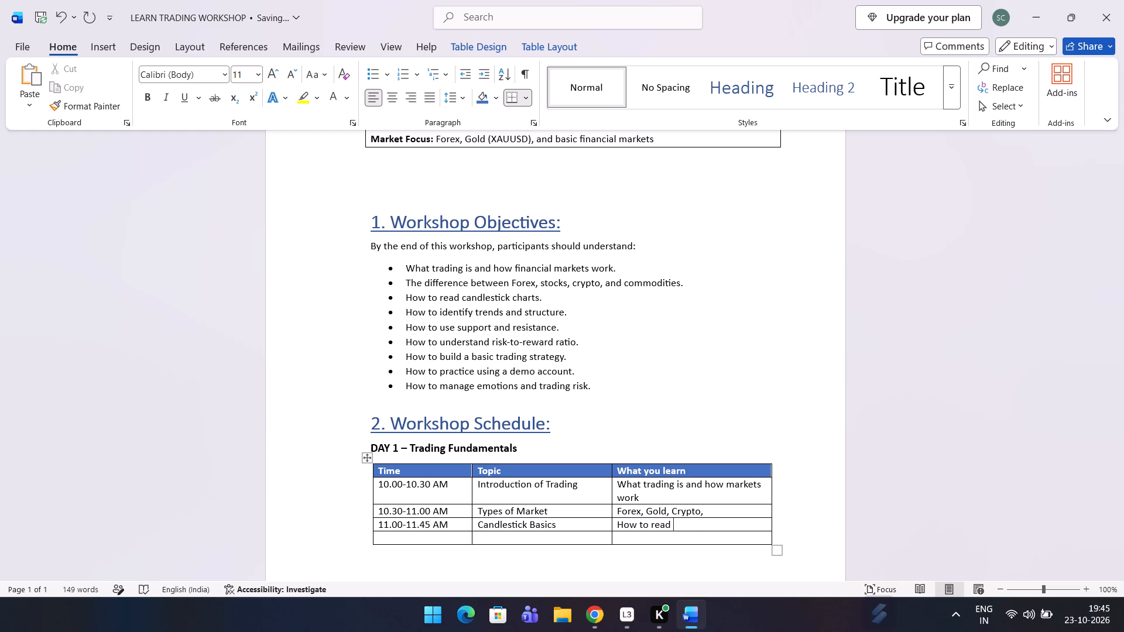
key("BackSpace")
type("les")
key("BackSpace")
key("BackSpace")
key("BackSpace")
key("space")
type("candles")
key("space")
type("and price")
key("space")
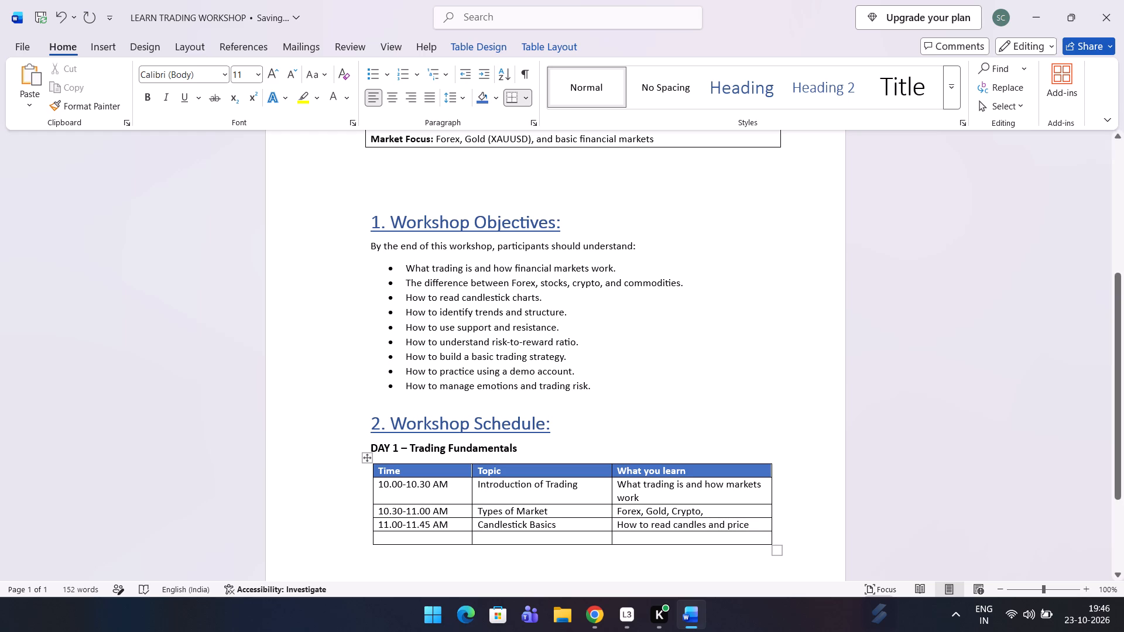
type("movements")
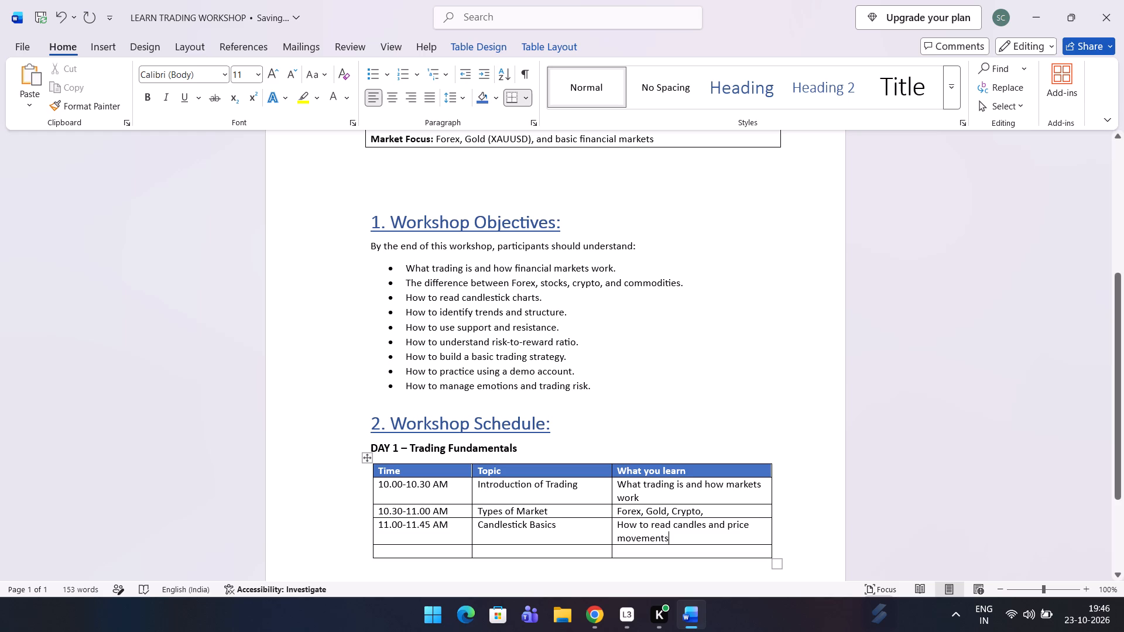
Start the Time entry in the last empty row of the Day 1 schedule table.
left_click(393, 551)
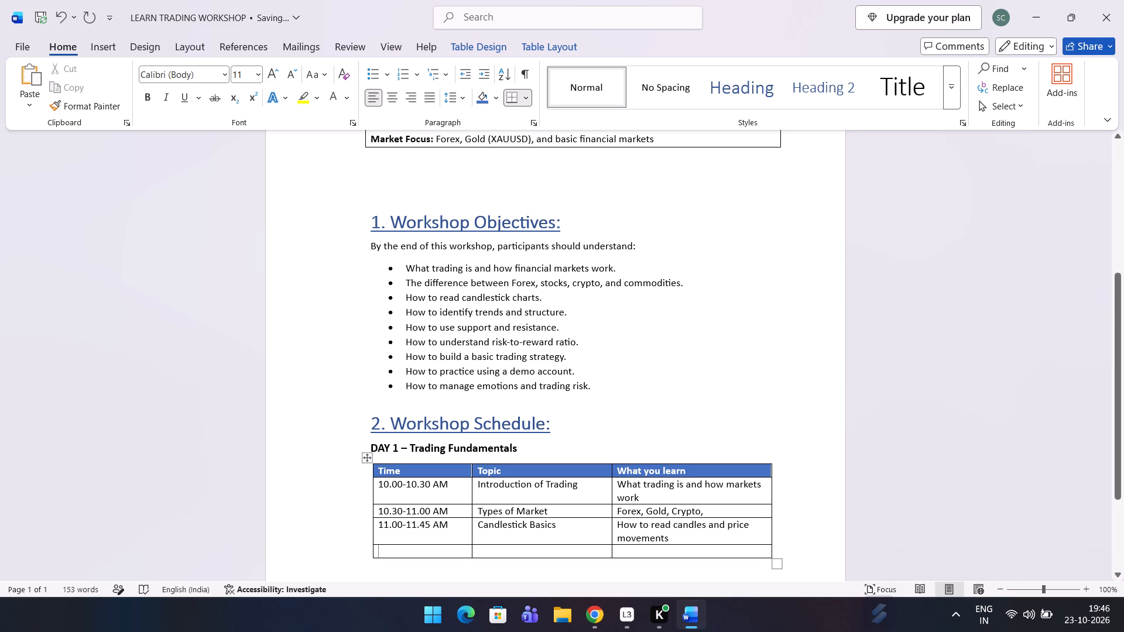